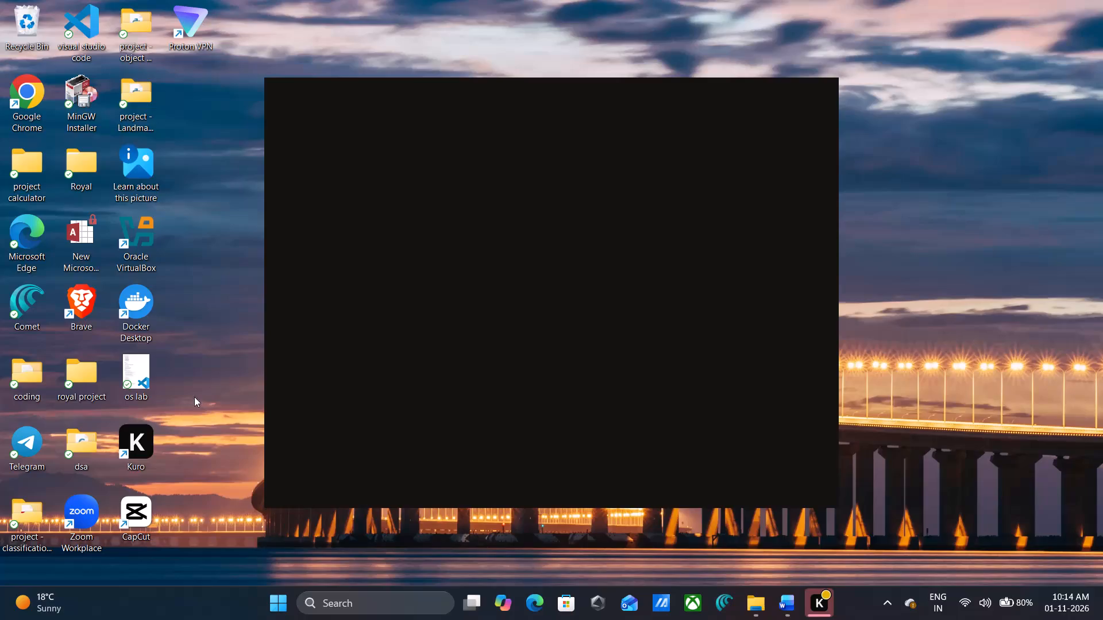
# Launch the CapCut video editor from the desktop.
pyautogui.doubleClick(141, 498)
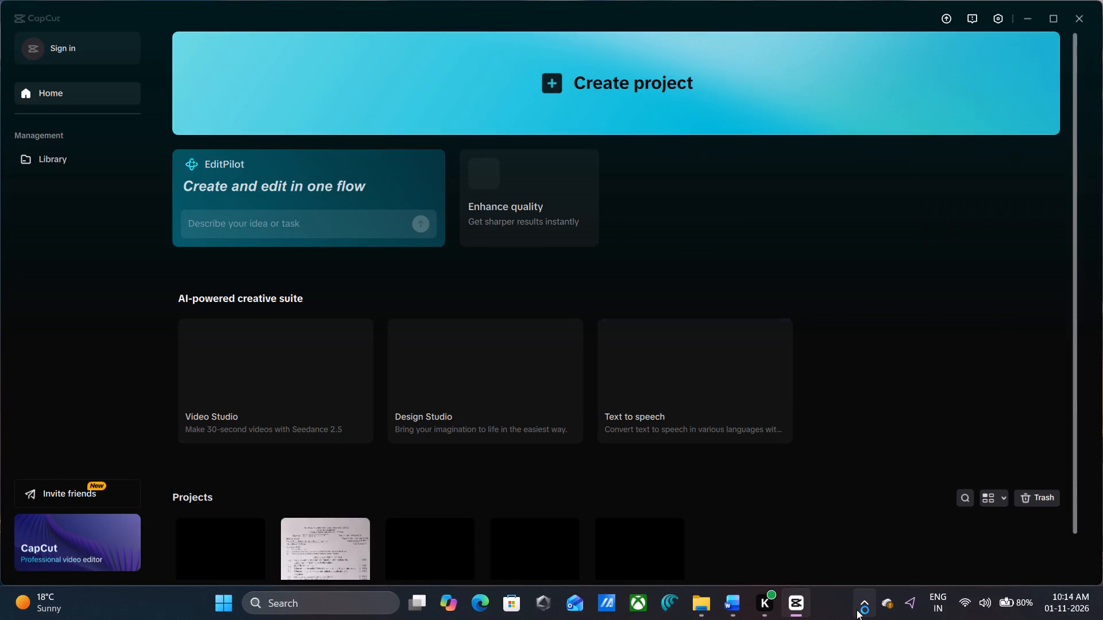
# Switch to Proton VPN, connect to the fastest free server, and return to CapCut with the connection notification dismissed.
pyautogui.click(857, 610)
pyautogui.click(811, 532)
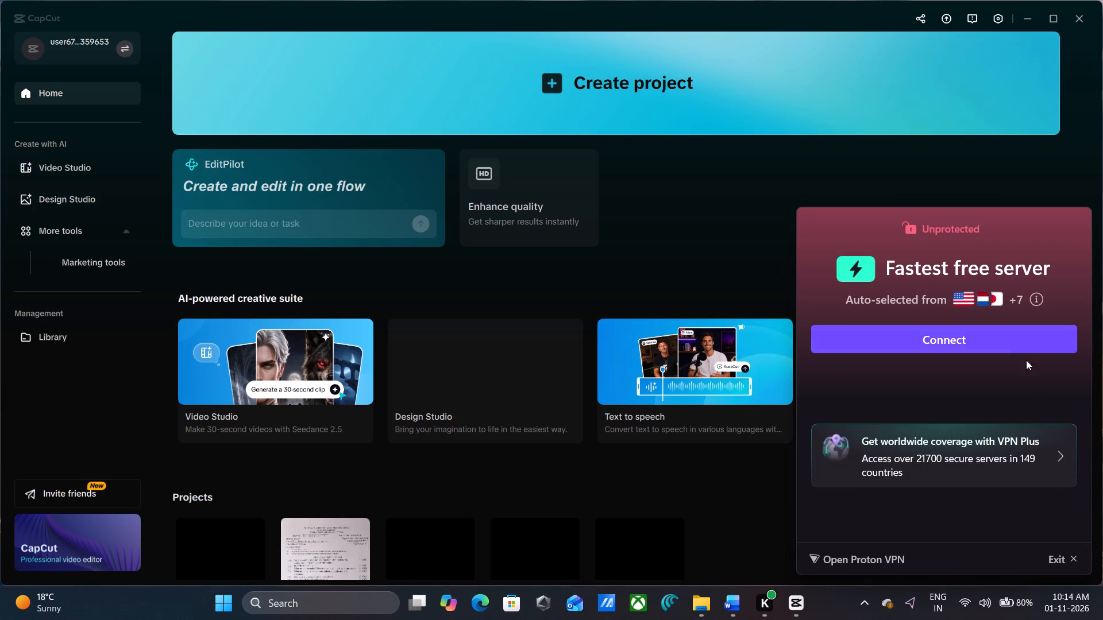
pyautogui.click(1020, 343)
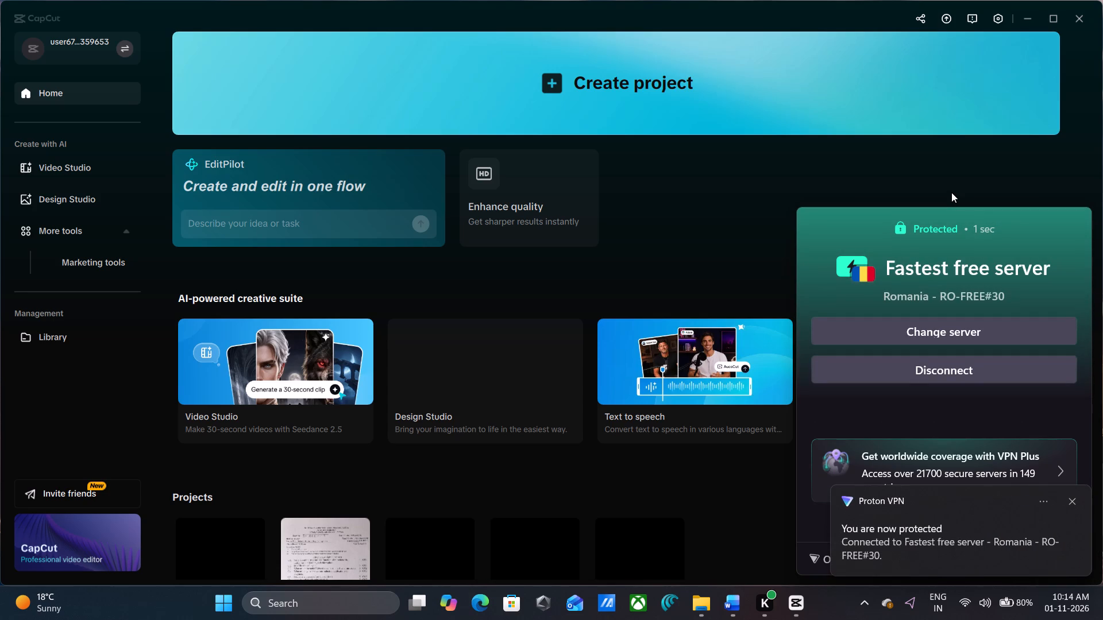
pyautogui.click(951, 192)
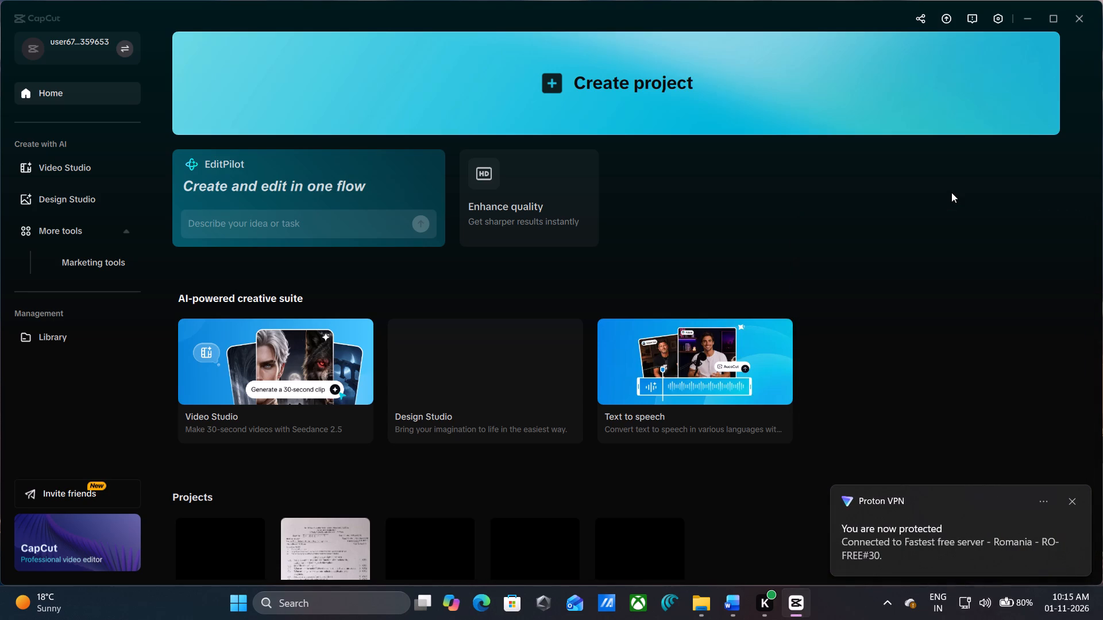
pyautogui.click(1073, 497)
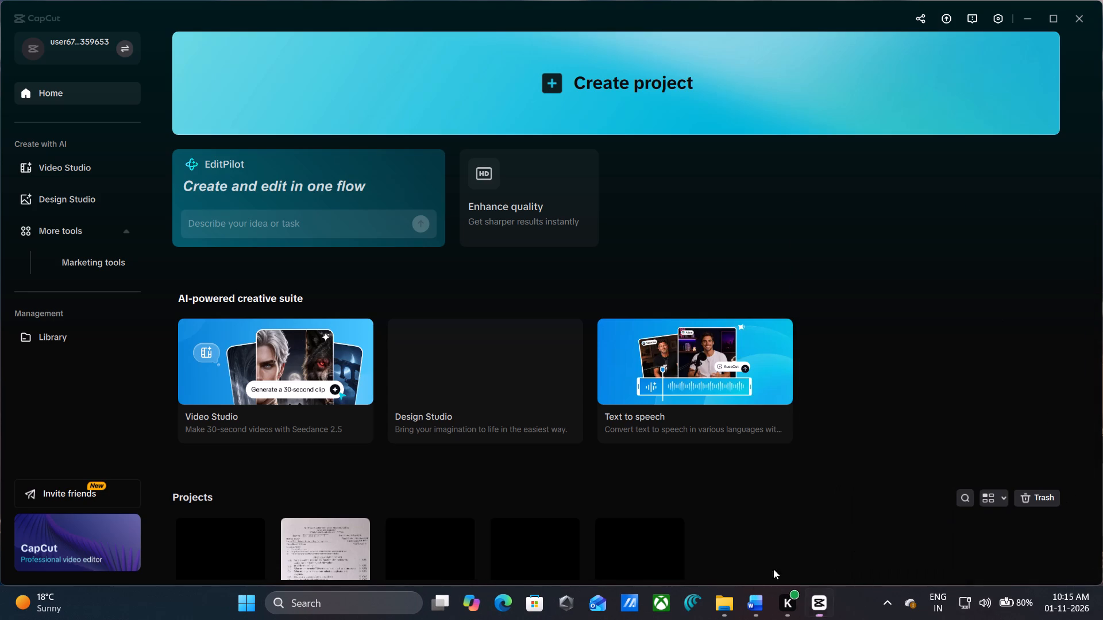
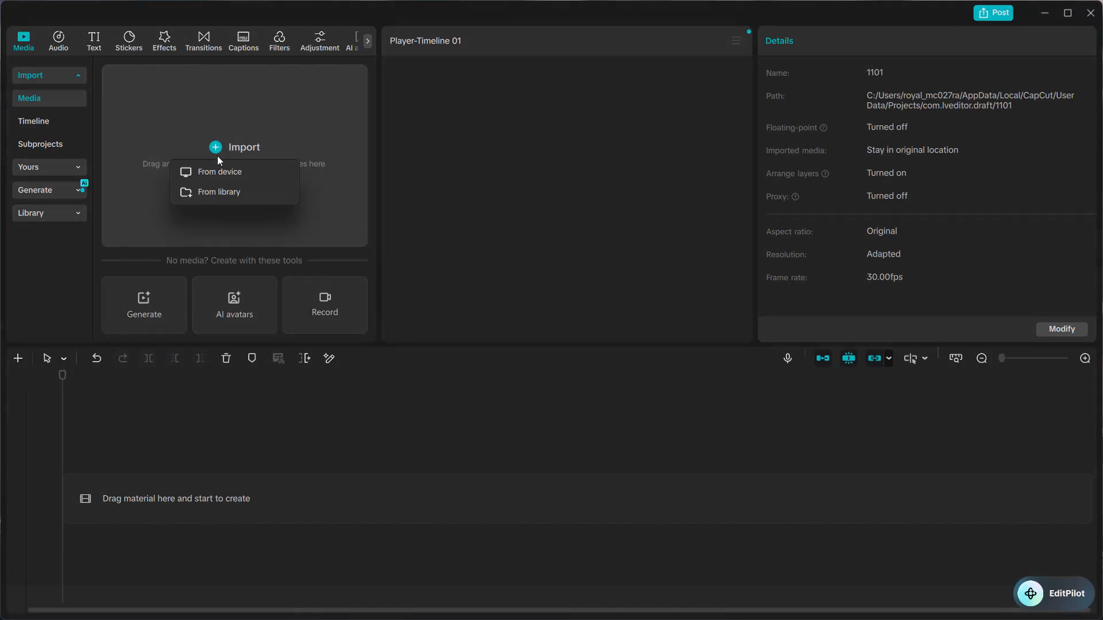
# Open the library browser for importing media into the empty project 1101.
pyautogui.click(233, 189)
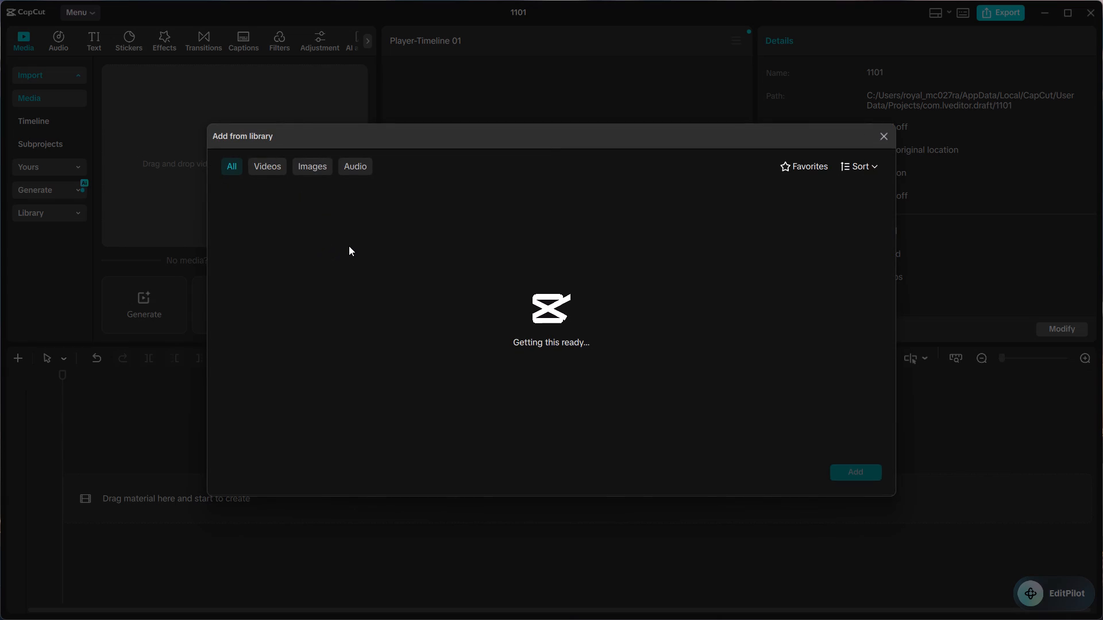
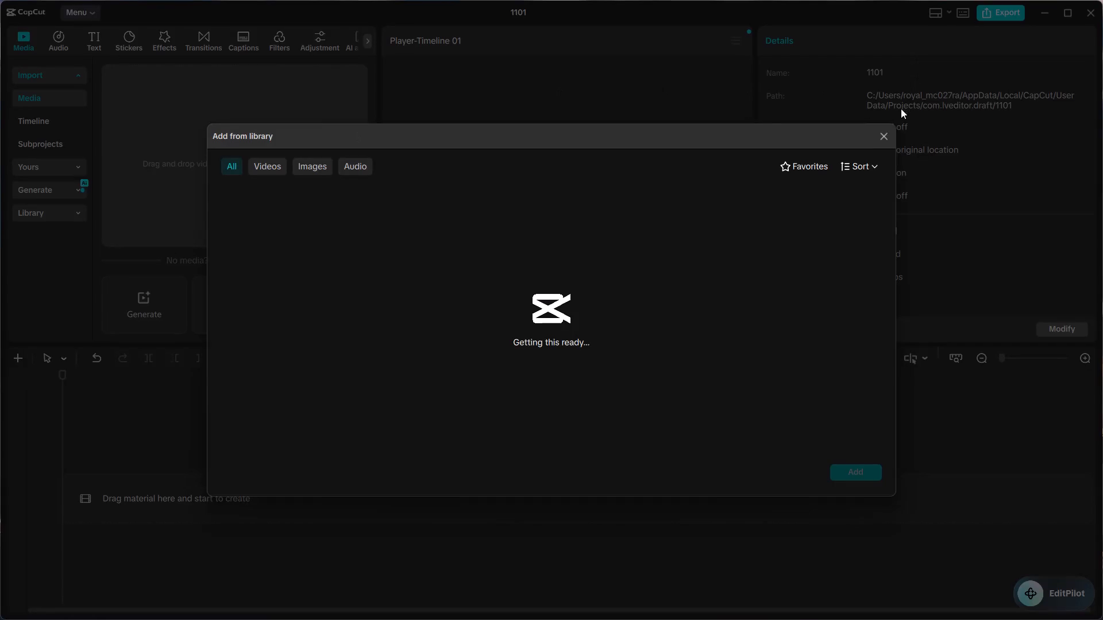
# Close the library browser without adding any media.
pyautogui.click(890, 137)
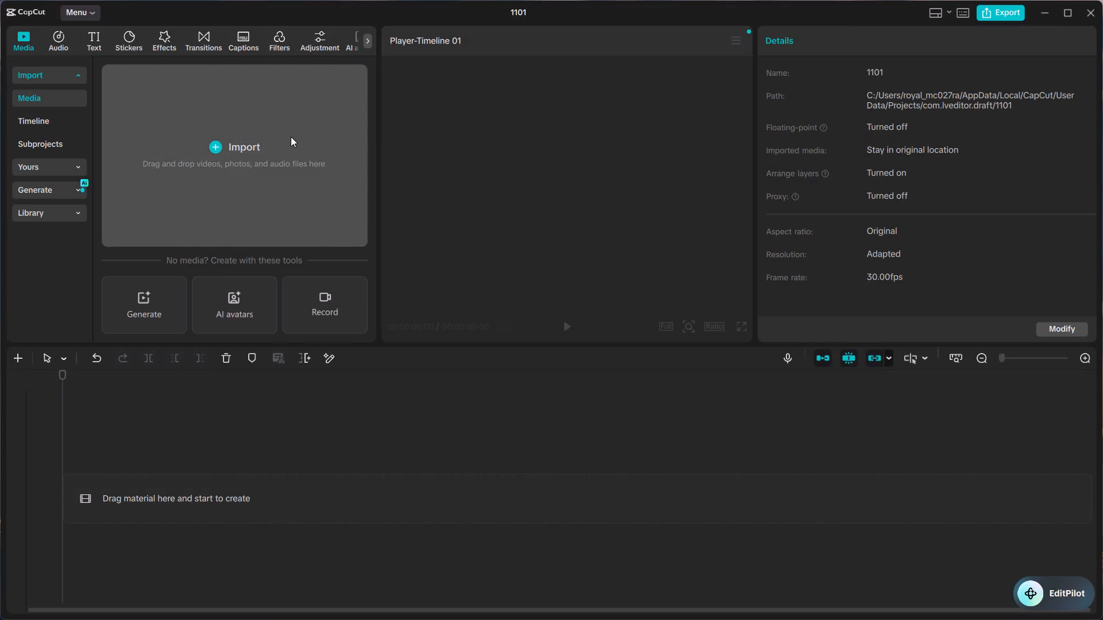
# Import the MP4 file "WhatsApp Video 2026-10-30 at 10.54.34 PM" from the Downloads folder into the project media.
pyautogui.click(291, 137)
pyautogui.click(226, 168)
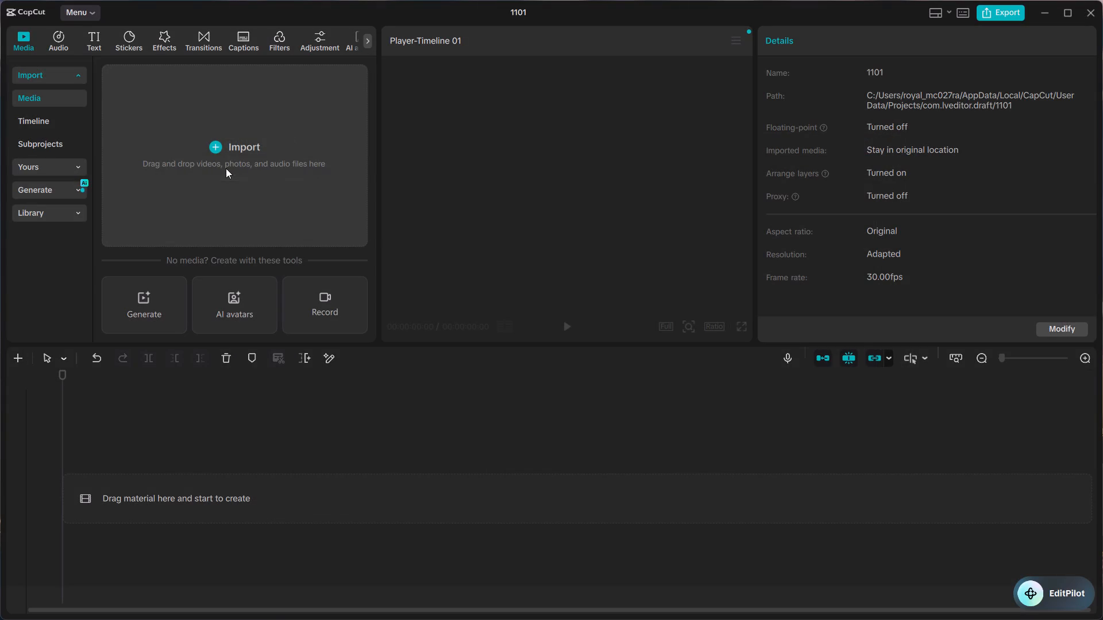
pyautogui.click(235, 130)
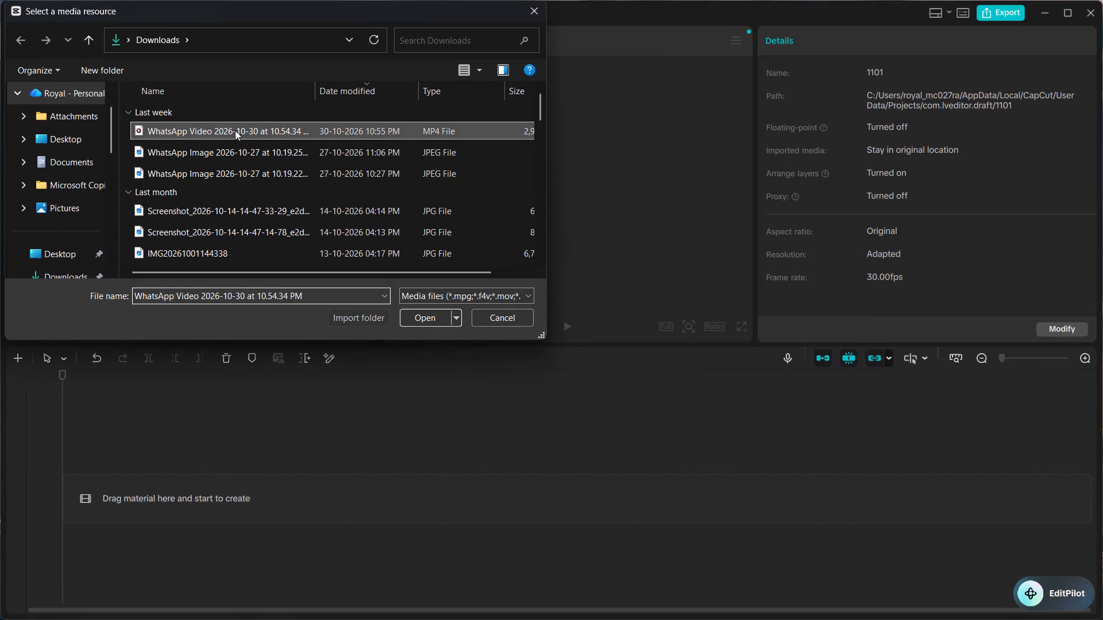
pyautogui.click(426, 319)
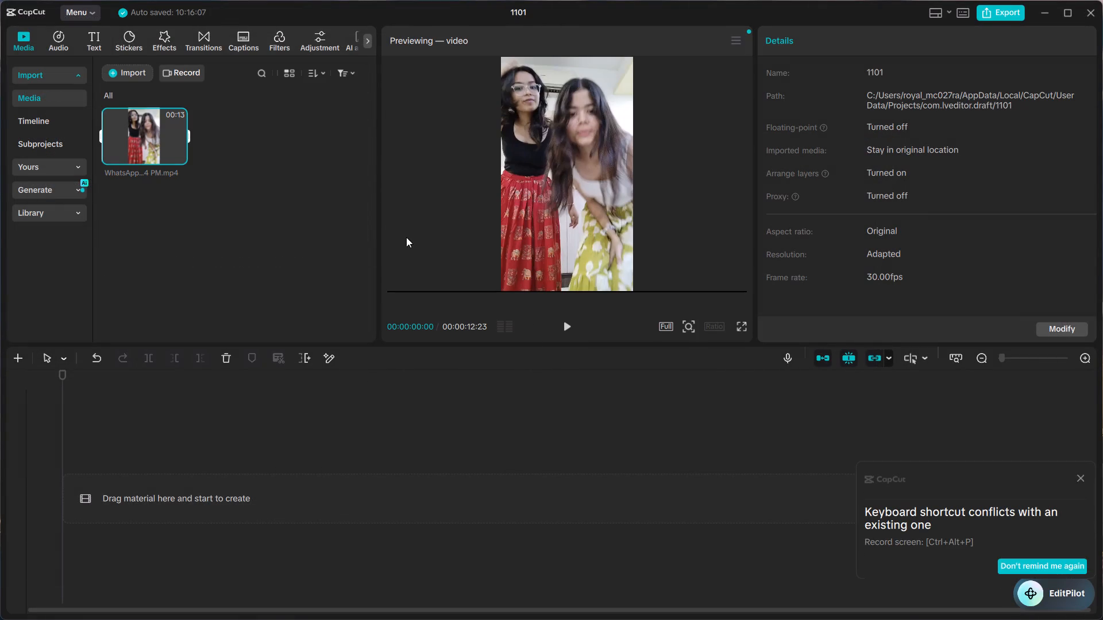
# Play the imported video in the preview and pause it about 7 seconds in.
pyautogui.click(567, 324)
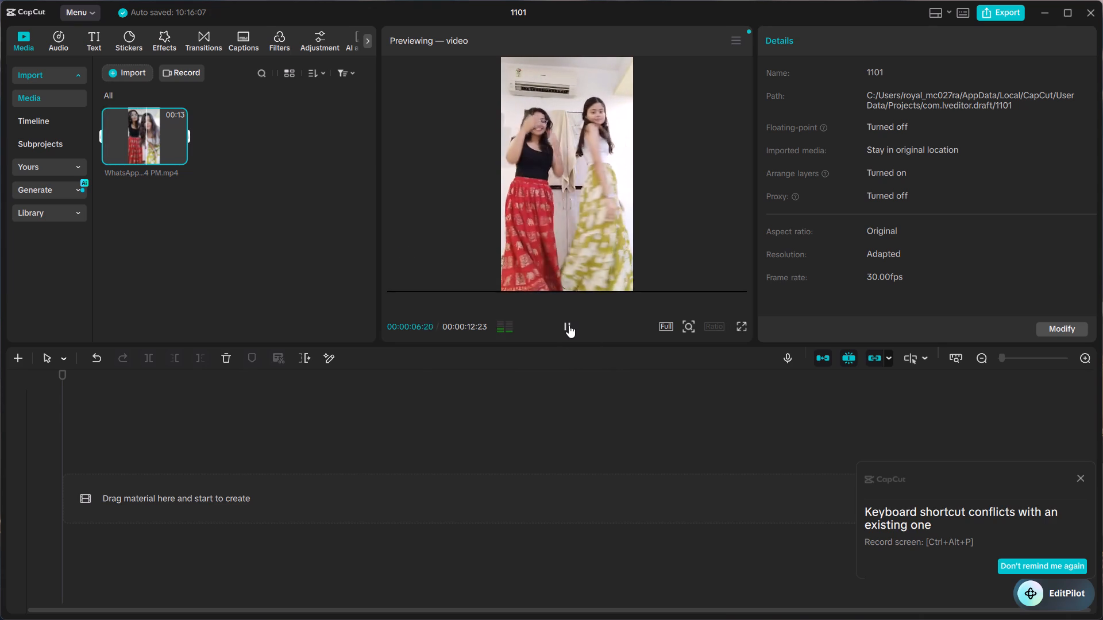
pyautogui.click(569, 325)
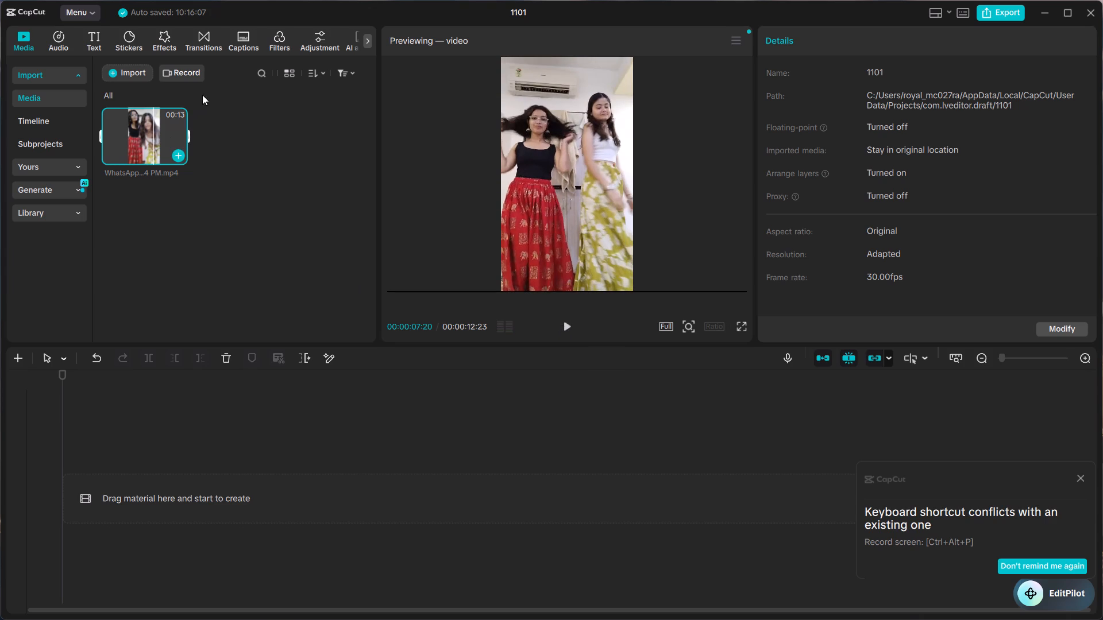
# Open the video effects collection and try to reload its contents.
pyautogui.click(175, 42)
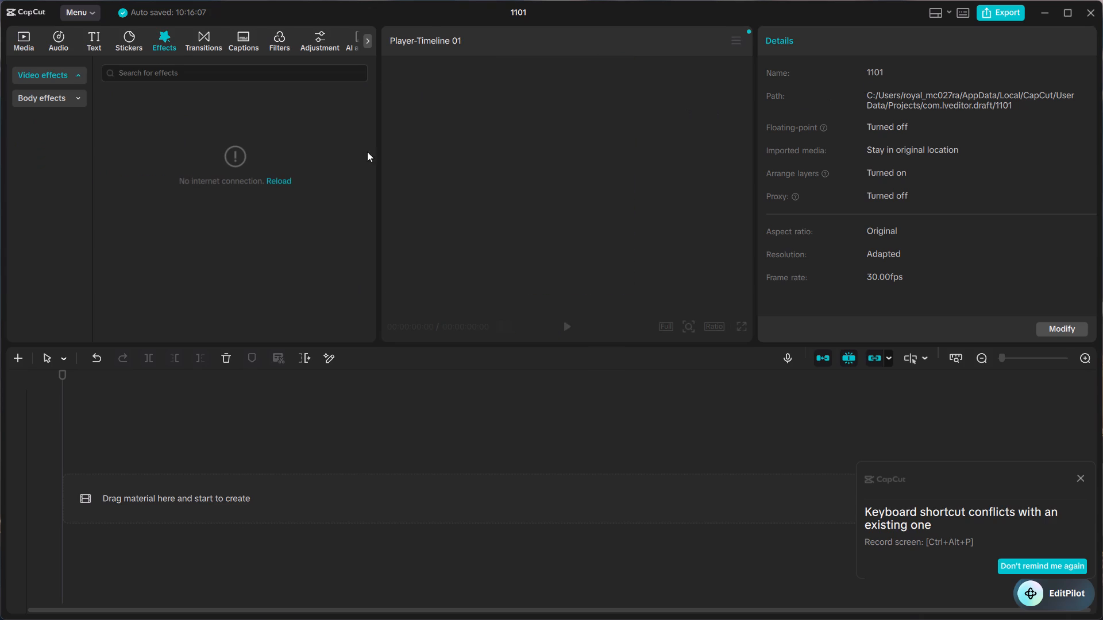
pyautogui.click(271, 179)
# Dismiss the notification about the record-screen keyboard shortcut conflict.
pyautogui.click(1082, 475)
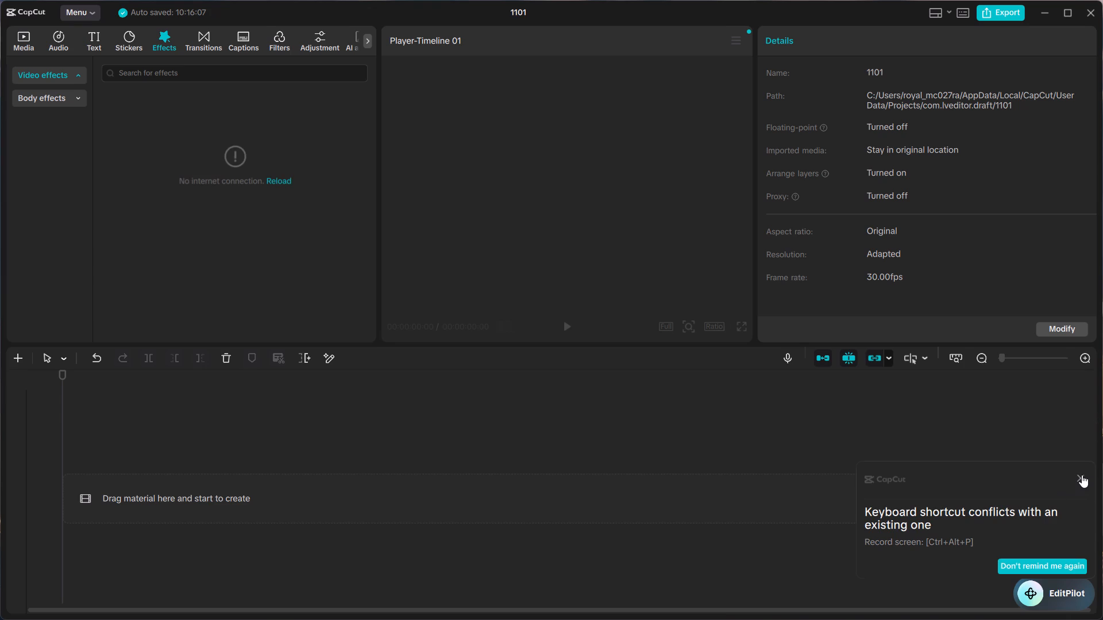
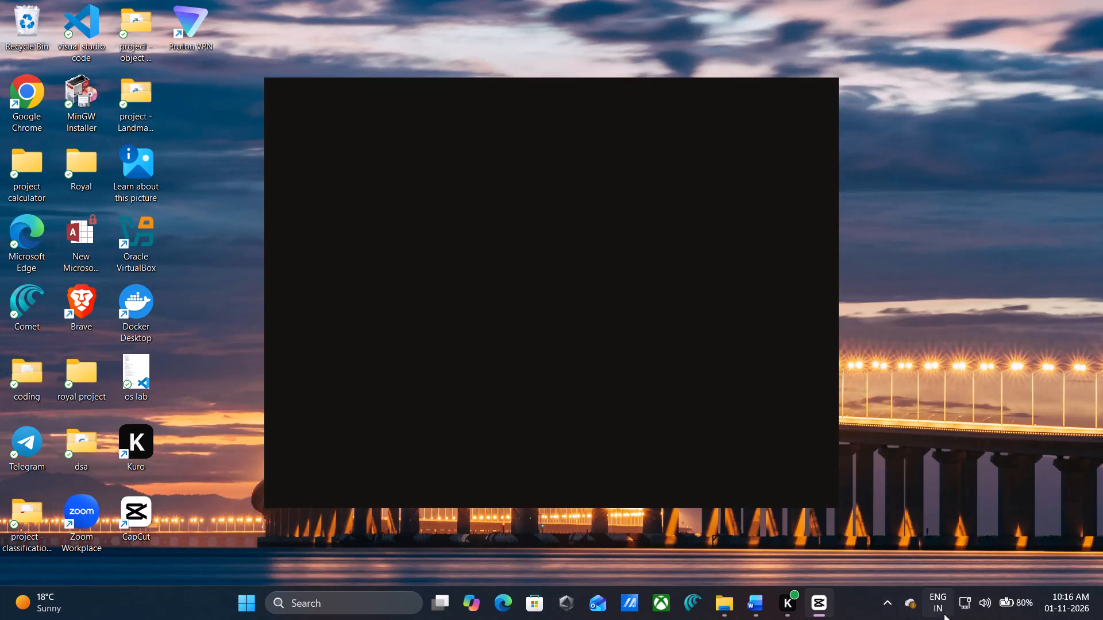
# Switch to Proton VPN, change the active connection to a different free server, and dismiss its window.
pyautogui.click(890, 610)
pyautogui.click(839, 537)
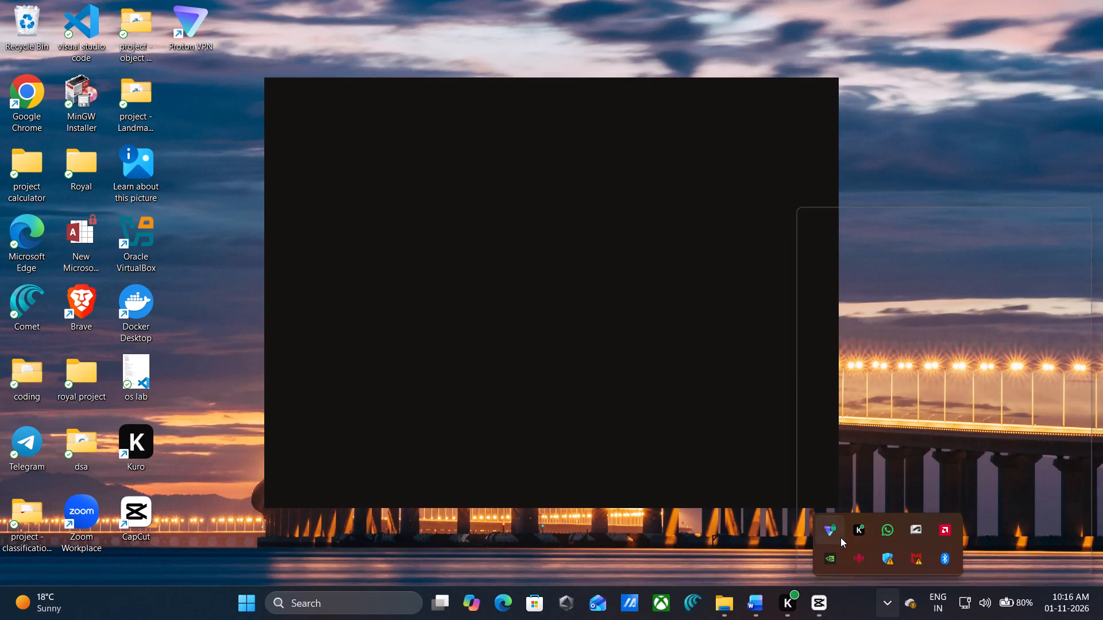
pyautogui.click(932, 338)
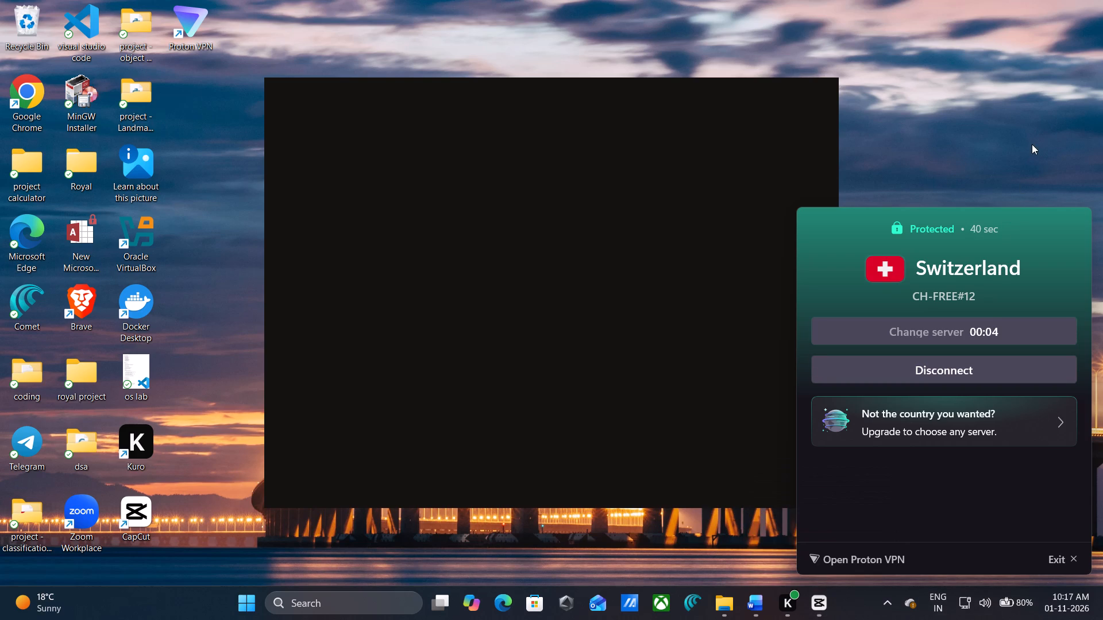
pyautogui.click(994, 170)
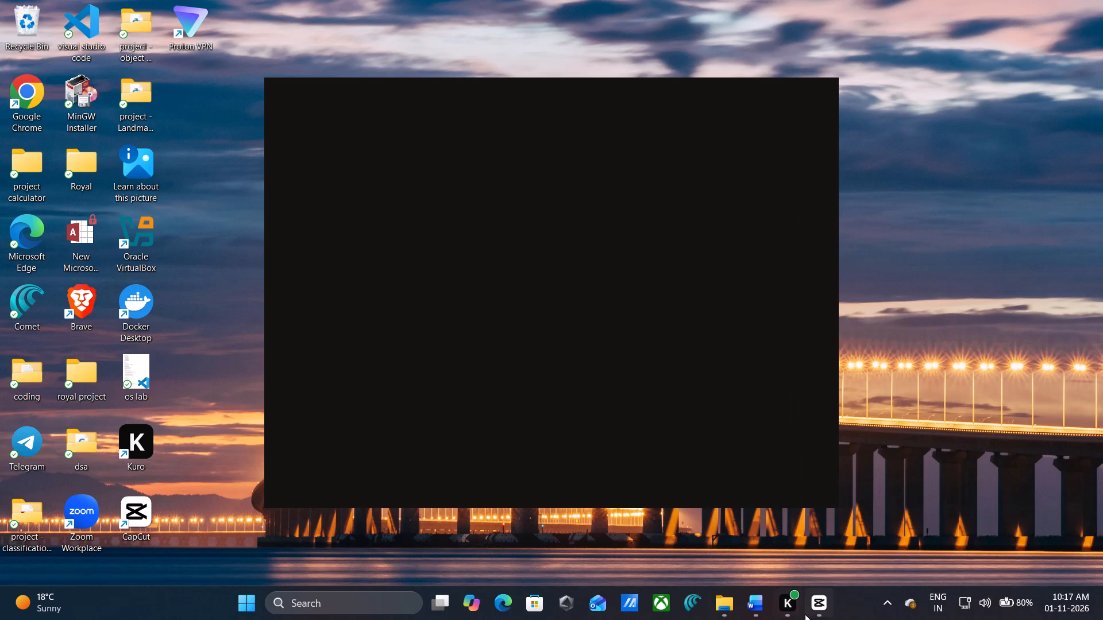
# Switch back to the CapCut editor with project 1101 open.
pyautogui.click(831, 600)
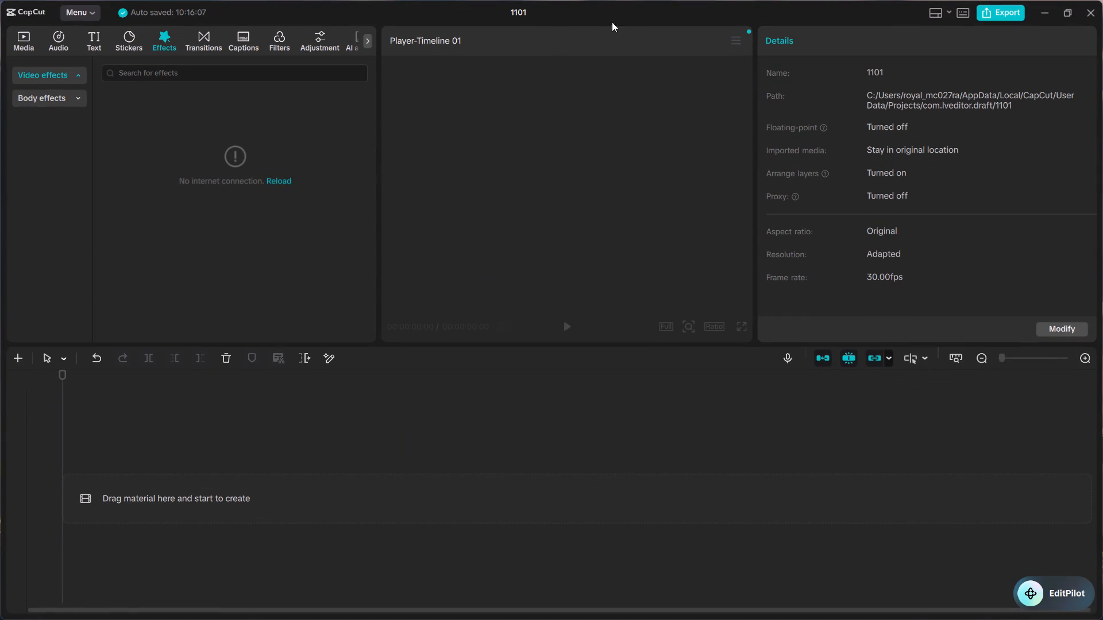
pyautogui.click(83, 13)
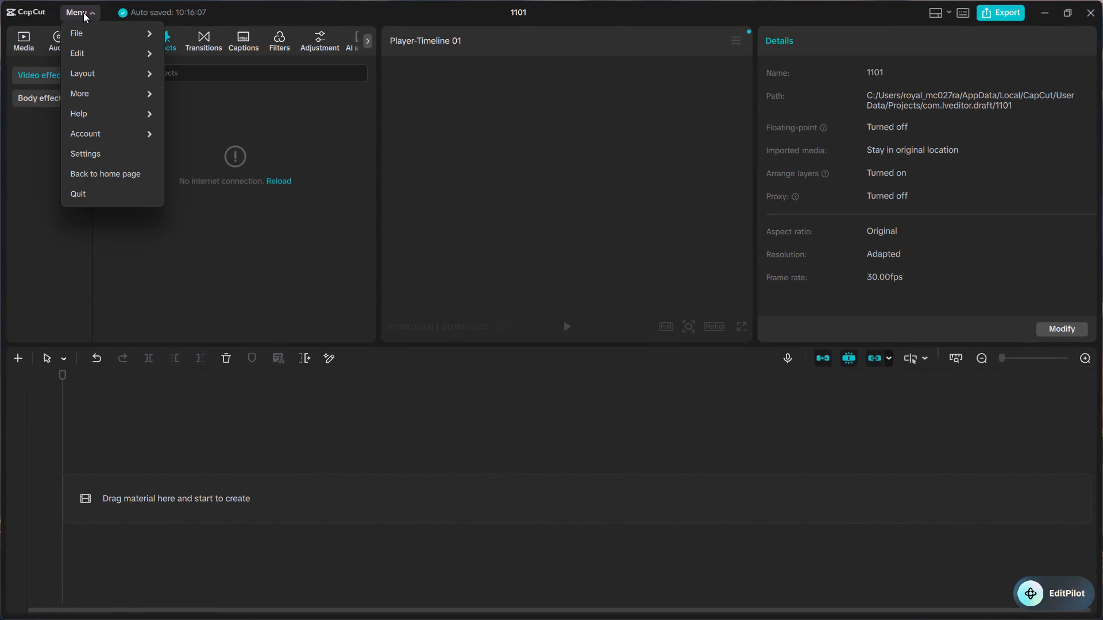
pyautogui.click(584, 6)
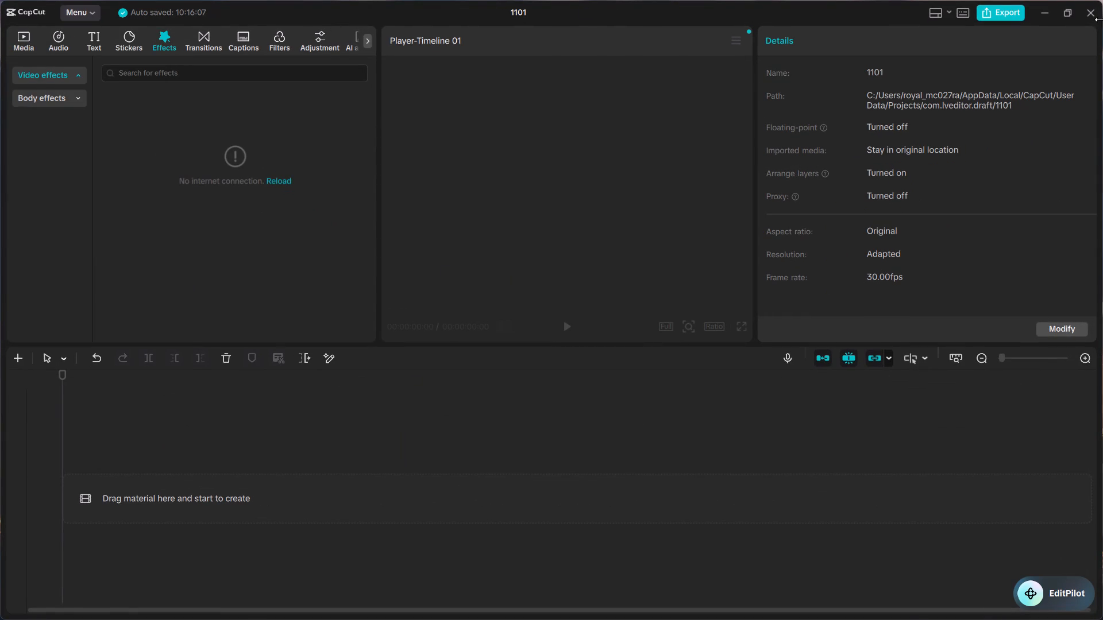
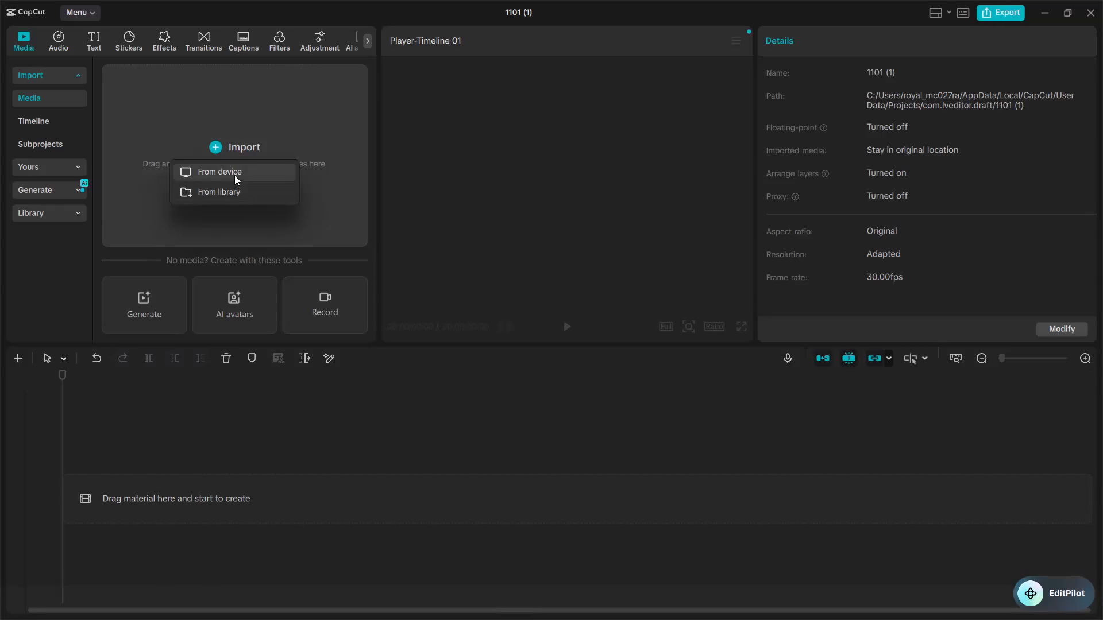
# Import the MP4 file WhatsApp Video 2026-10-30 at 10.54.34 PM from the device's Downloads folder into project 1101 (1).
pyautogui.click(234, 175)
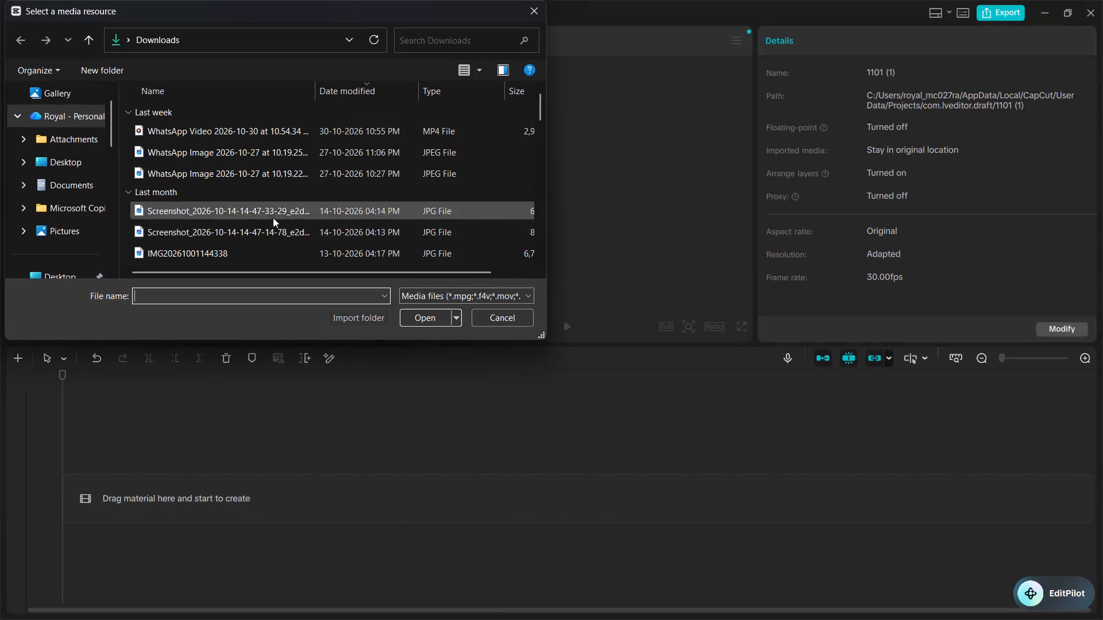
pyautogui.click(320, 130)
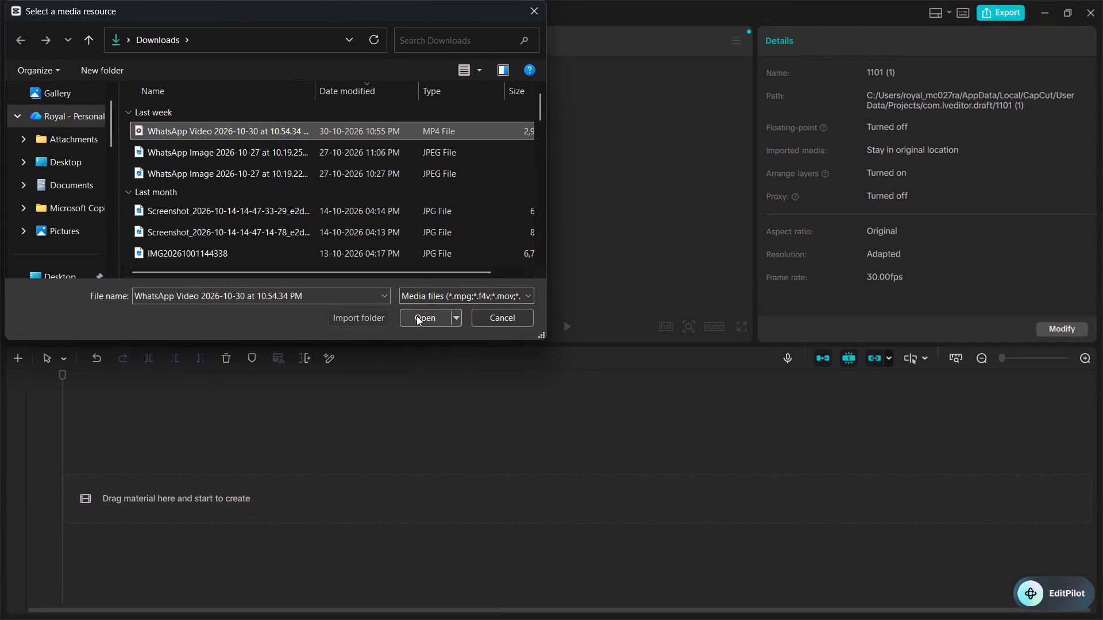
pyautogui.click(416, 315)
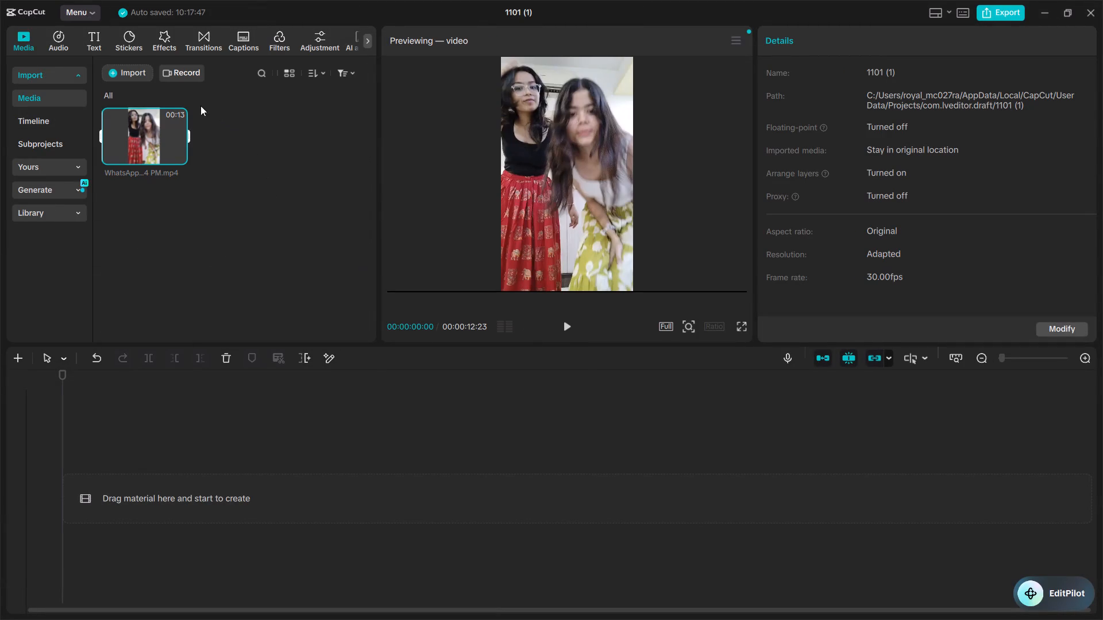
# Check whether the effects, transitions and captions collections load their contents.
pyautogui.click(160, 43)
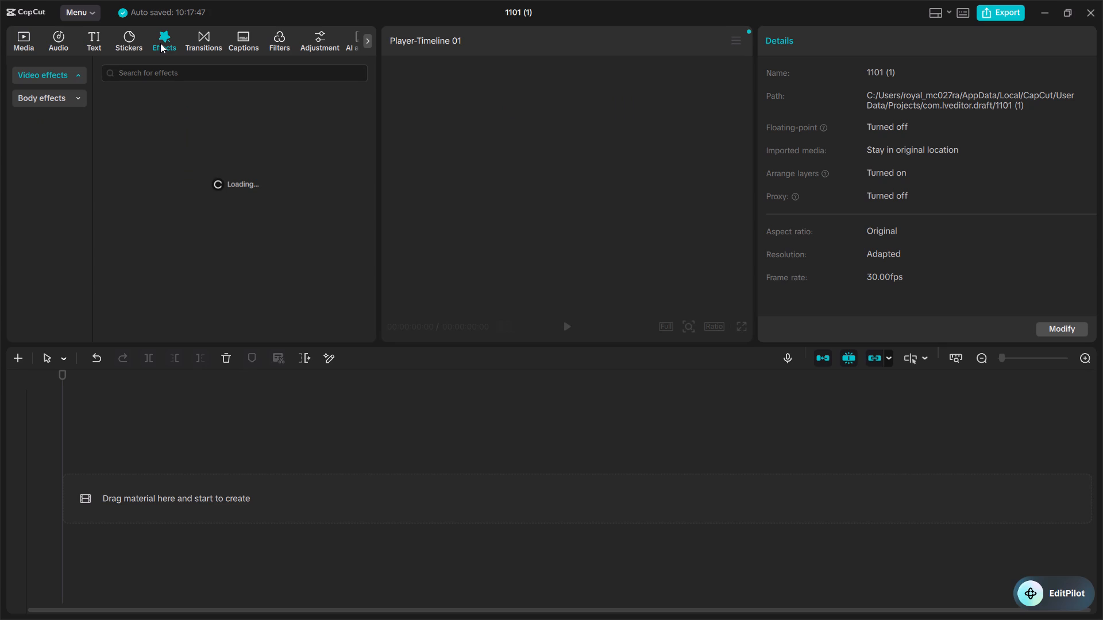
pyautogui.click(211, 46)
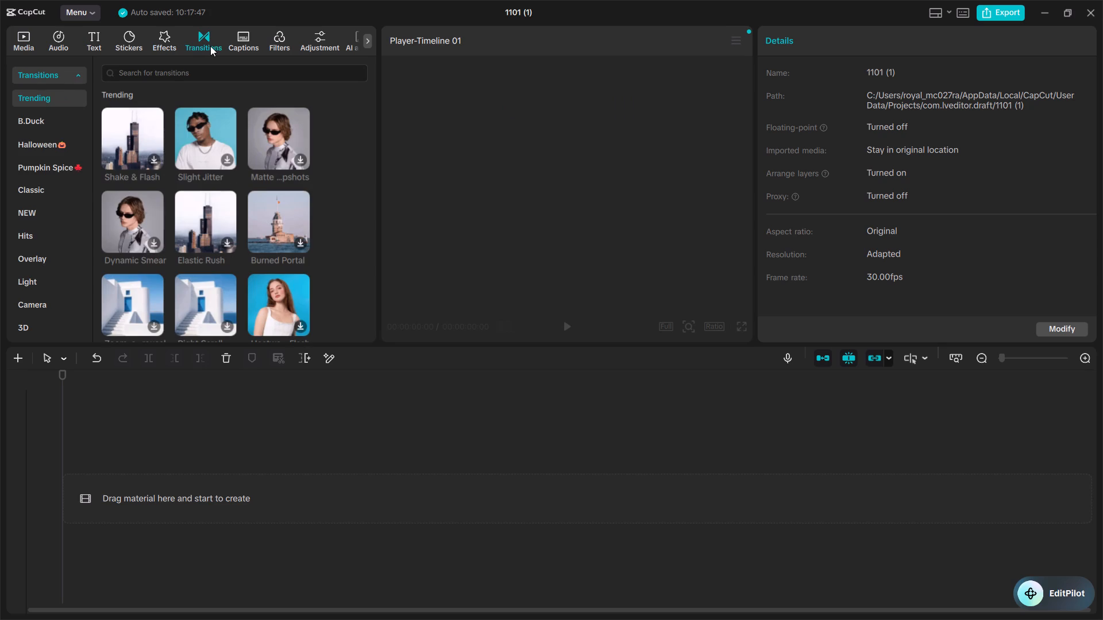
pyautogui.click(252, 34)
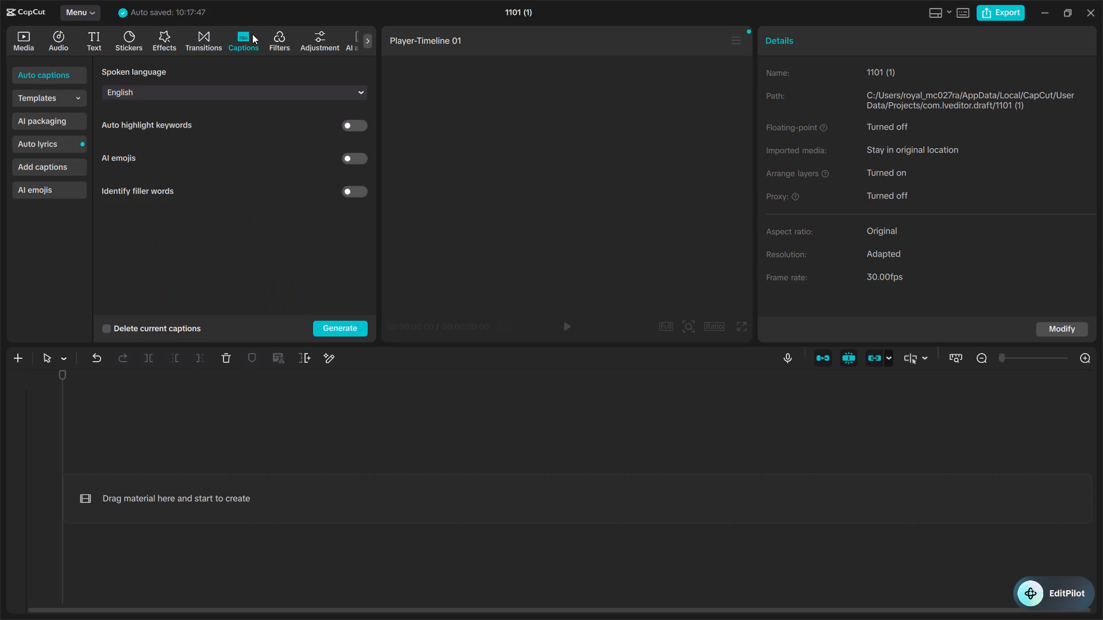
# Check the Transitions, Filters, AI avatar, Text, Effects and Captions libraries to see whether their online content loads.
pyautogui.click(206, 35)
pyautogui.scroll(-2, 149, 131)
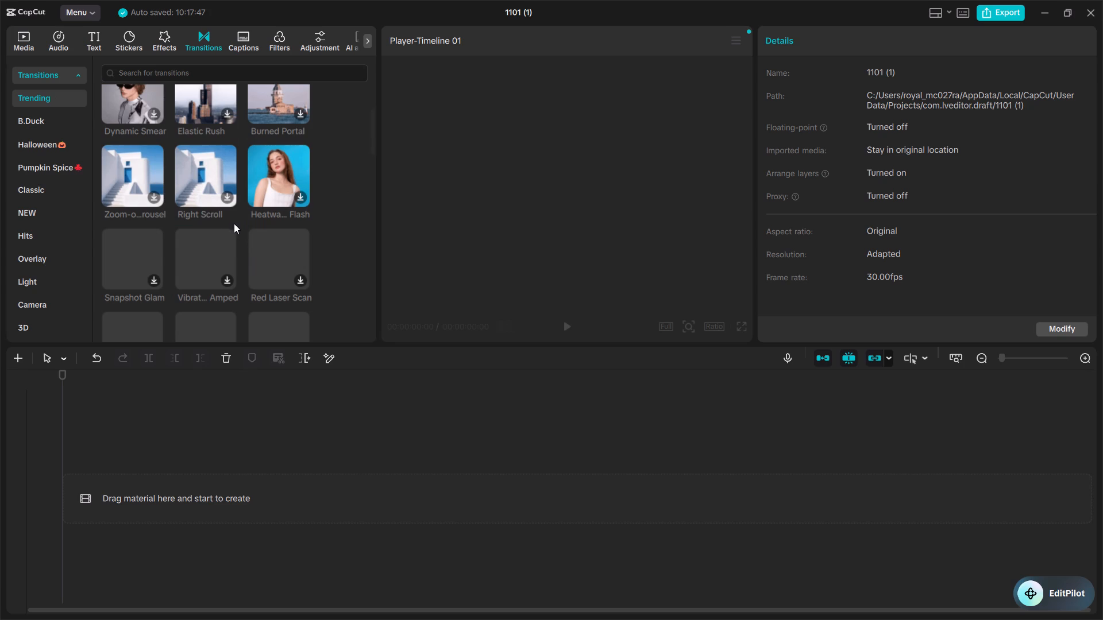
pyautogui.scroll(-3, 232, 218)
pyautogui.scroll(2, 234, 216)
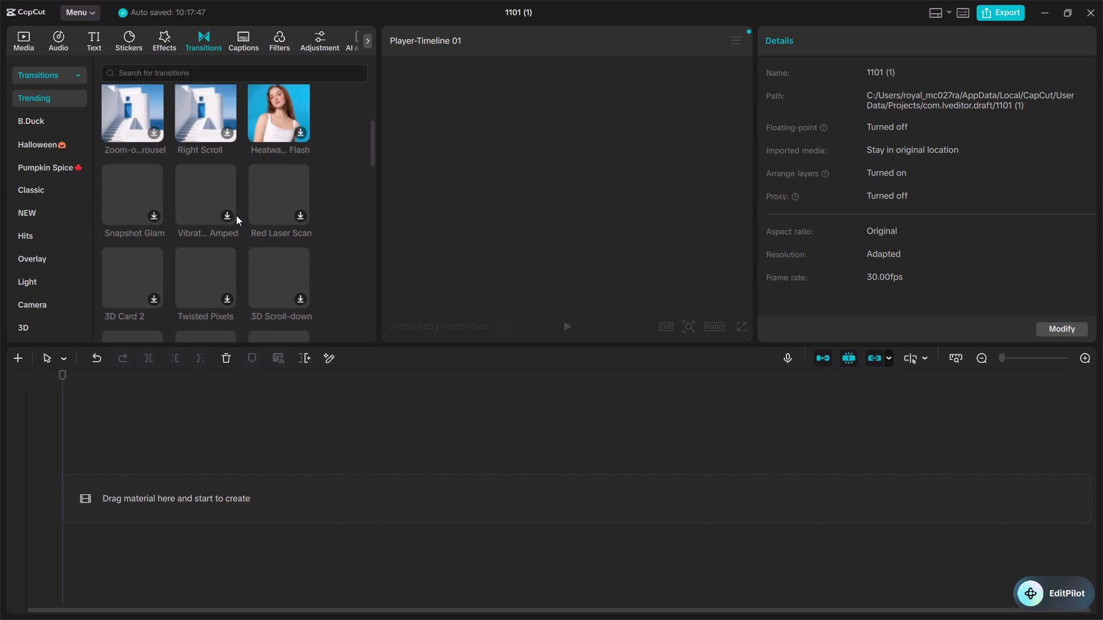
pyautogui.scroll(3, 236, 215)
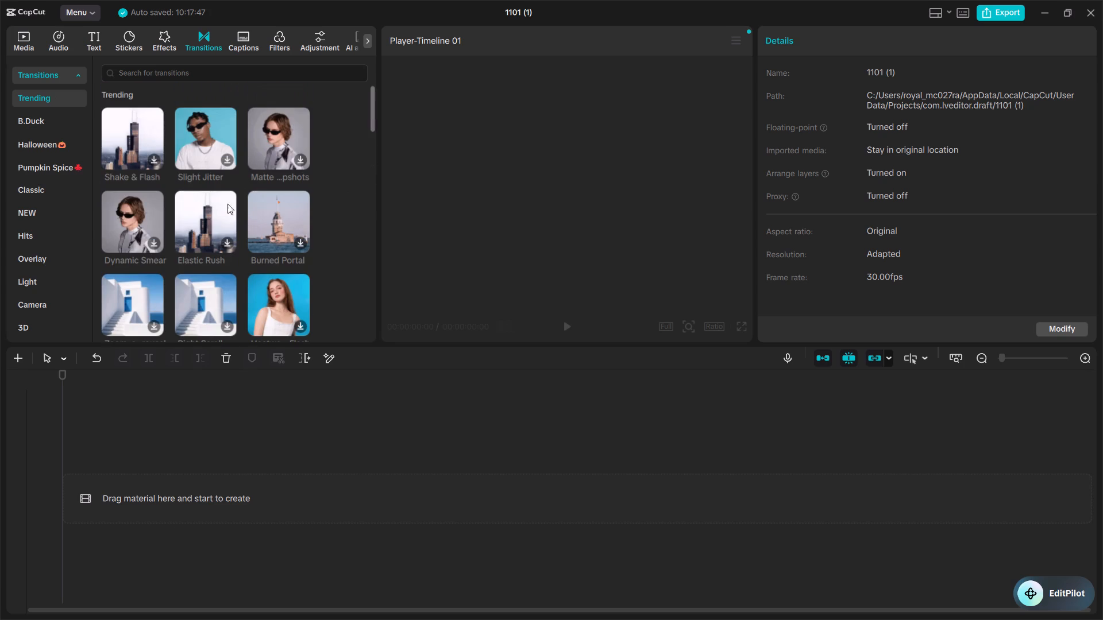
pyautogui.click(277, 37)
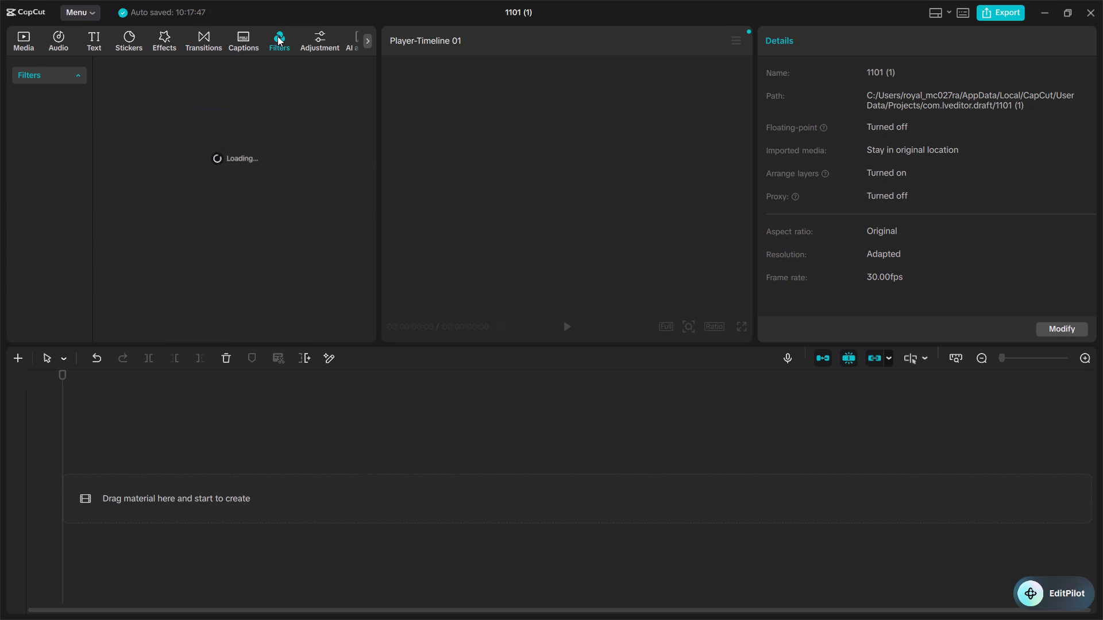
pyautogui.click(323, 40)
pyautogui.click(365, 38)
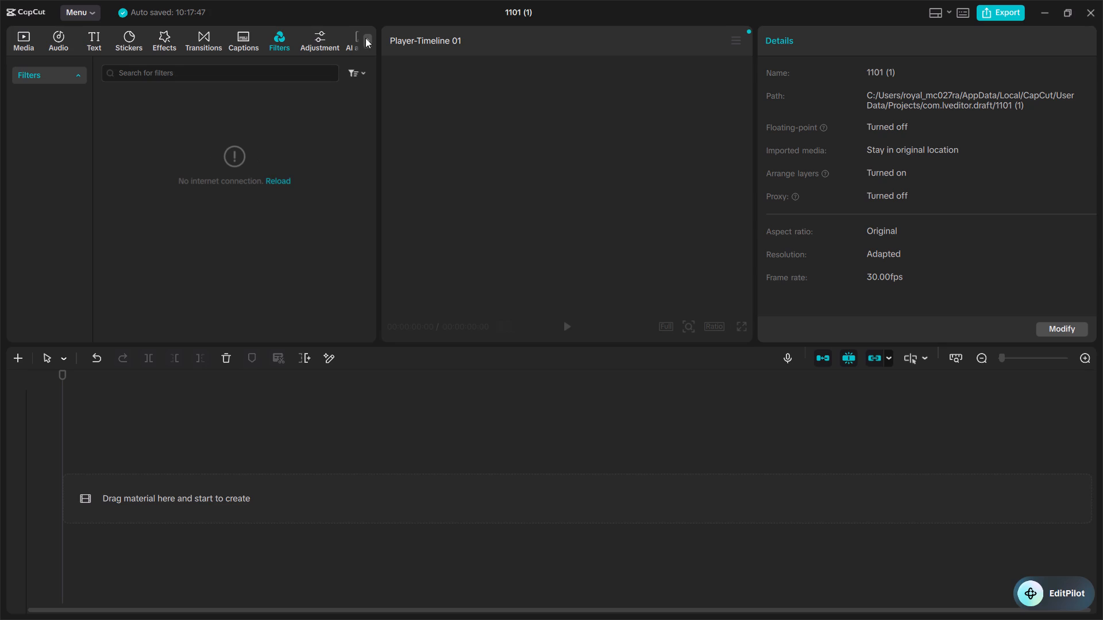
pyautogui.click(365, 38)
pyautogui.click(138, 40)
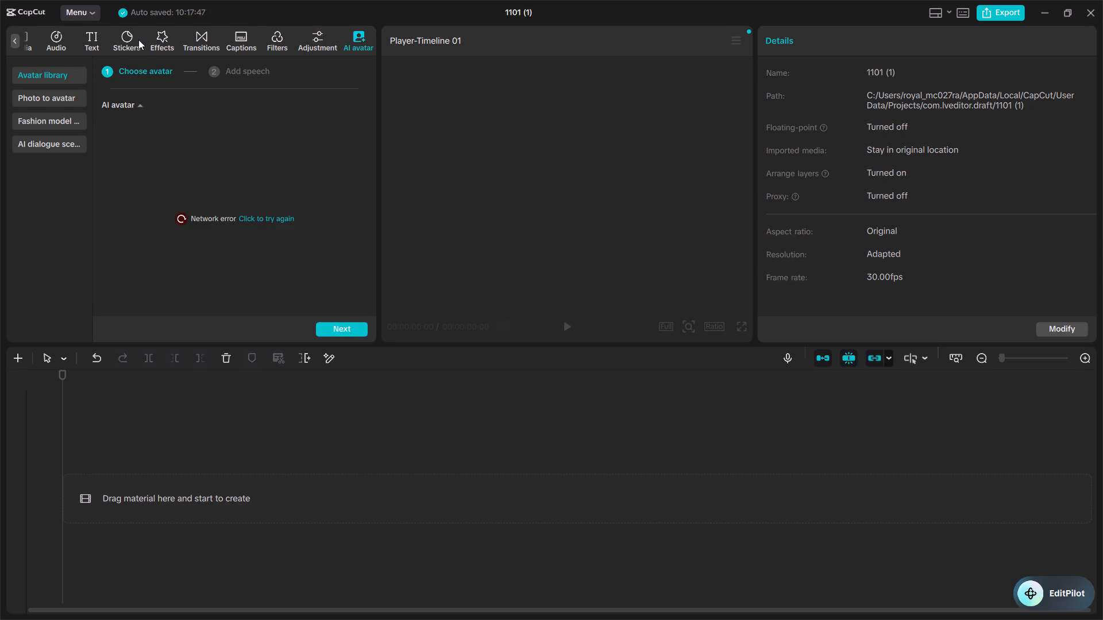
pyautogui.click(95, 46)
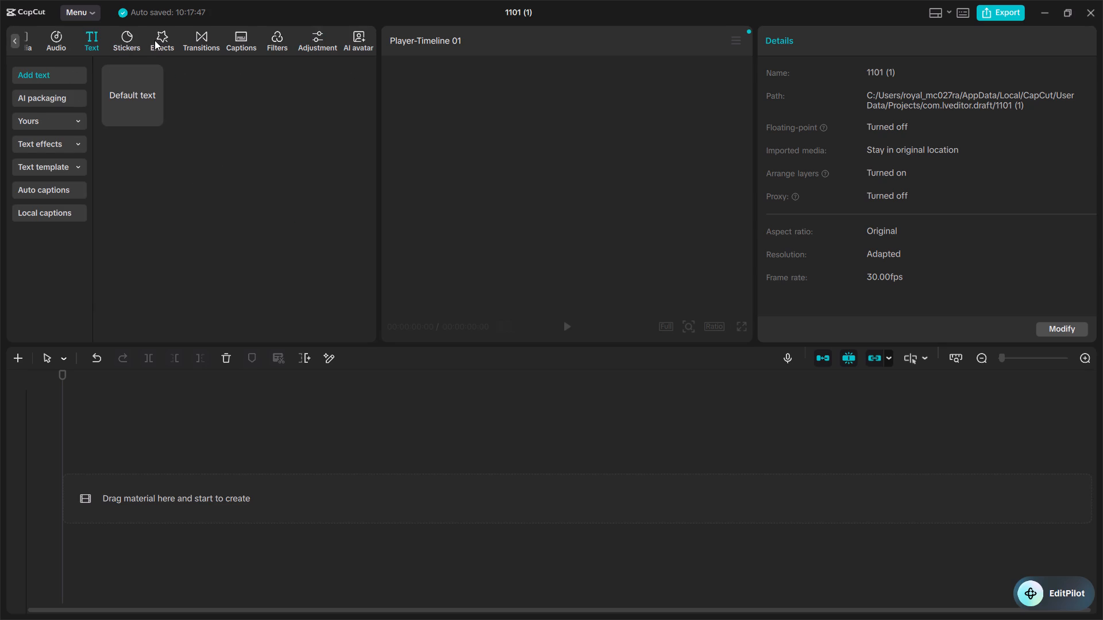
pyautogui.click(171, 36)
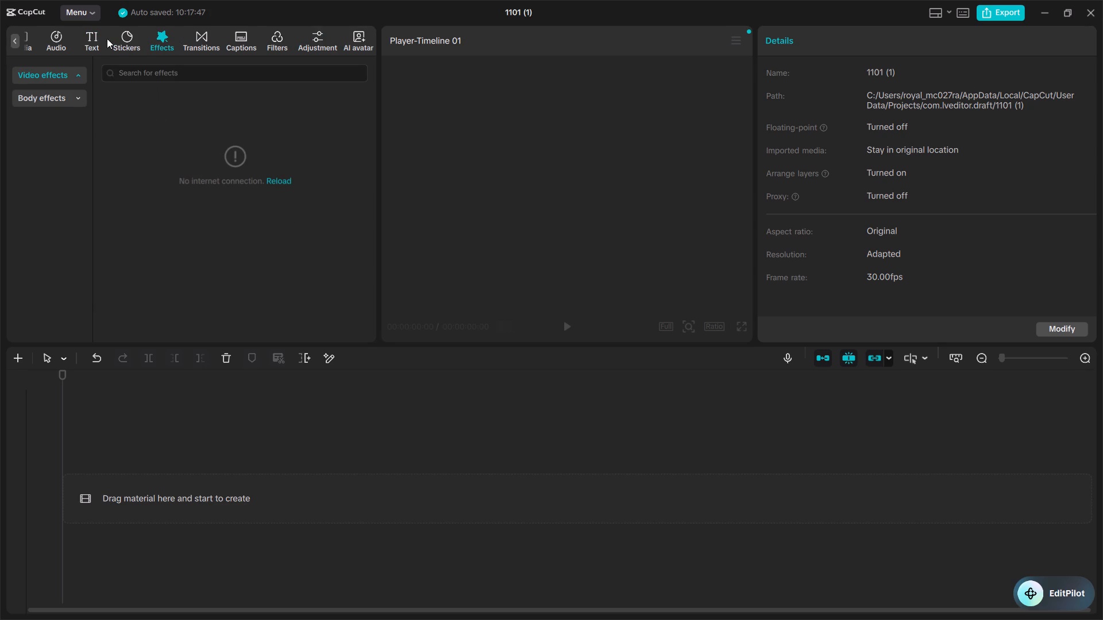
pyautogui.click(200, 42)
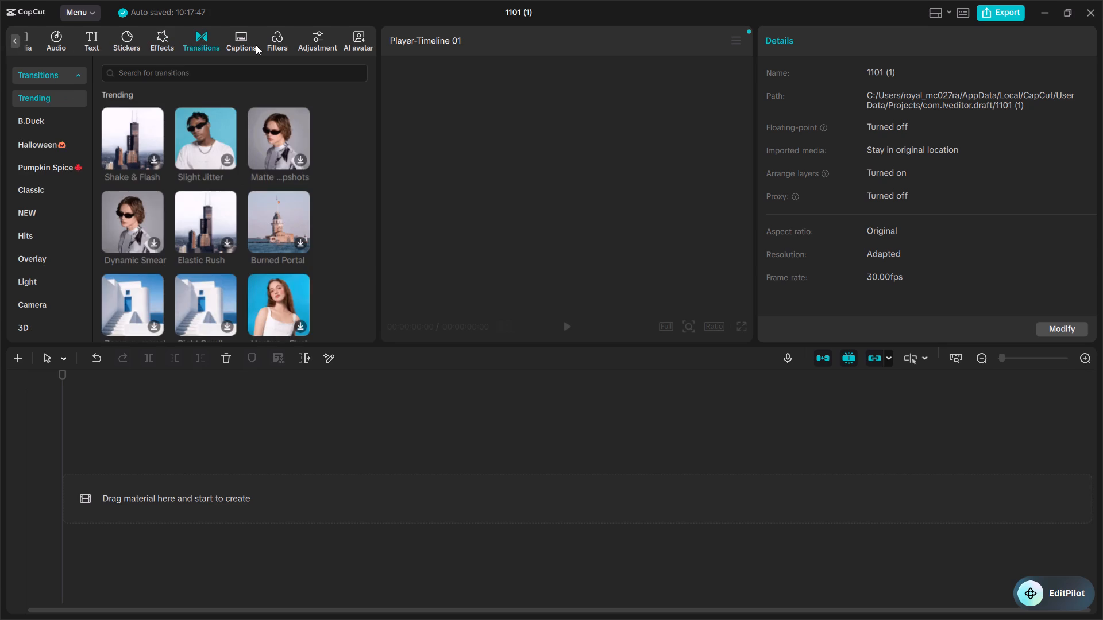
pyautogui.click(256, 45)
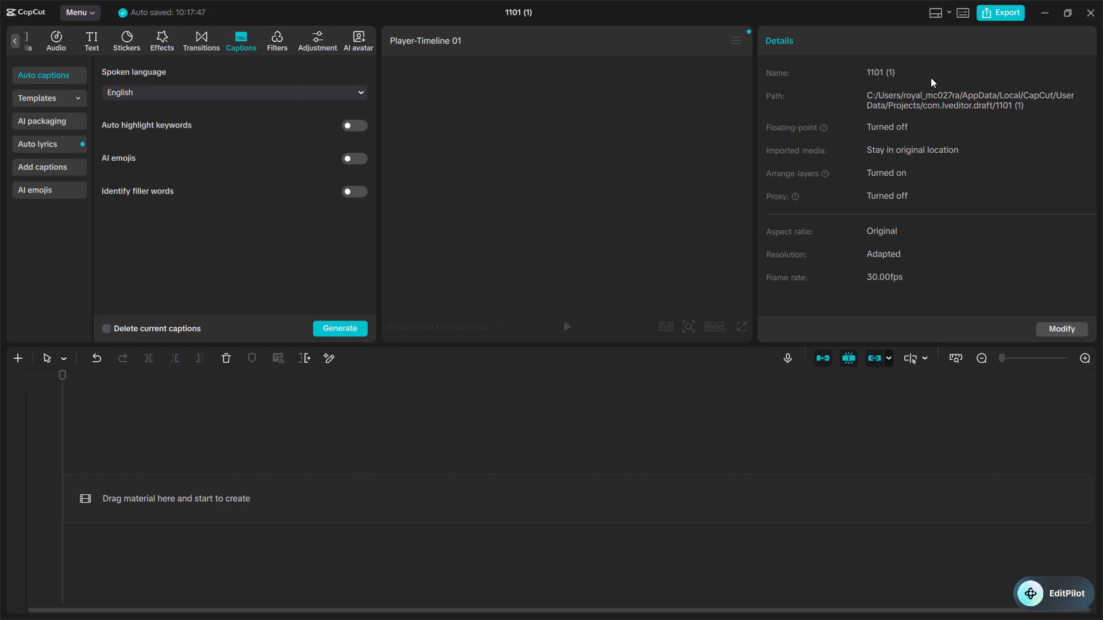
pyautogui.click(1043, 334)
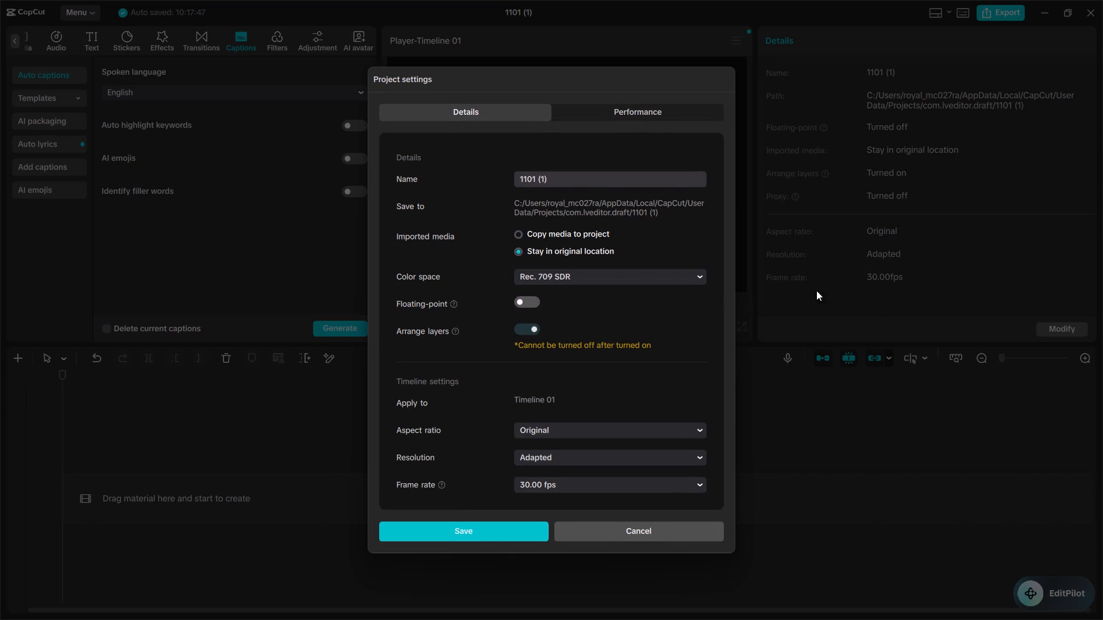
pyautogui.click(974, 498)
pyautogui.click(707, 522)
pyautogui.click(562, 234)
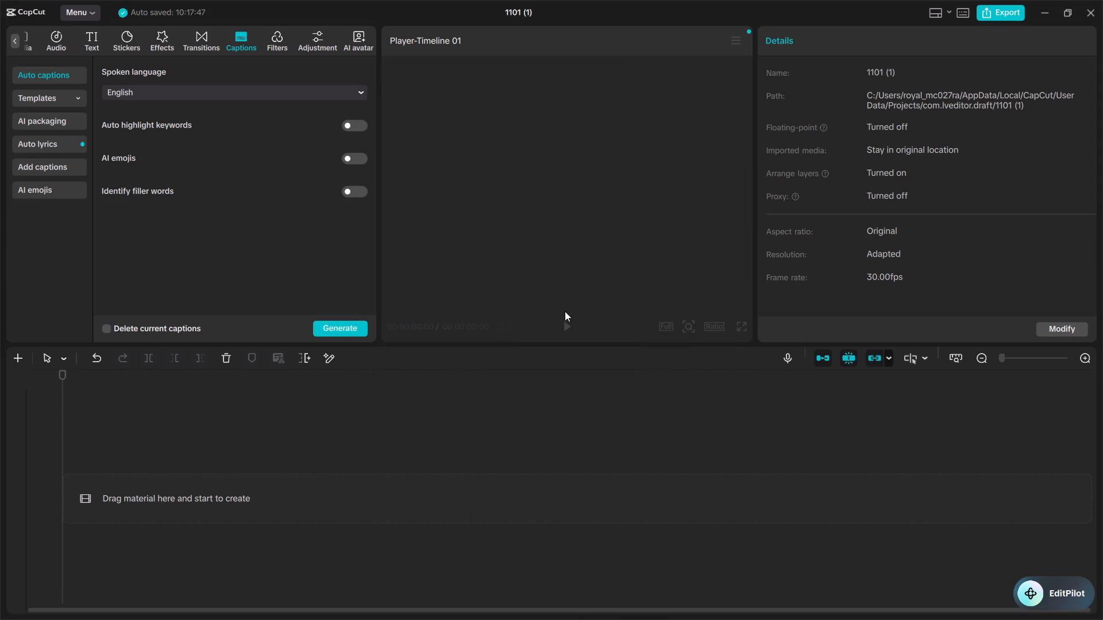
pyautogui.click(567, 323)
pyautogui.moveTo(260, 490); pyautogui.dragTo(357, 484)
# Place the imported WhatsApp video from the project media at the start of the empty timeline.
pyautogui.click(20, 43)
pyautogui.click(21, 45)
pyautogui.click(157, 126)
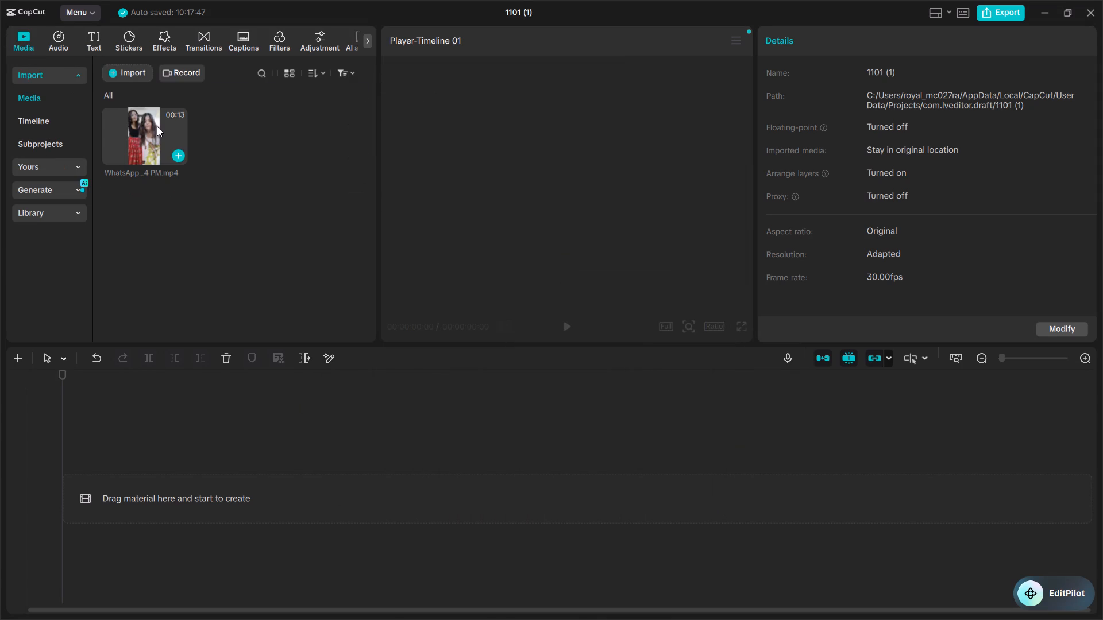
pyautogui.moveTo(579, 231); pyautogui.dragTo(253, 491)
pyautogui.moveTo(173, 142); pyautogui.dragTo(152, 489)
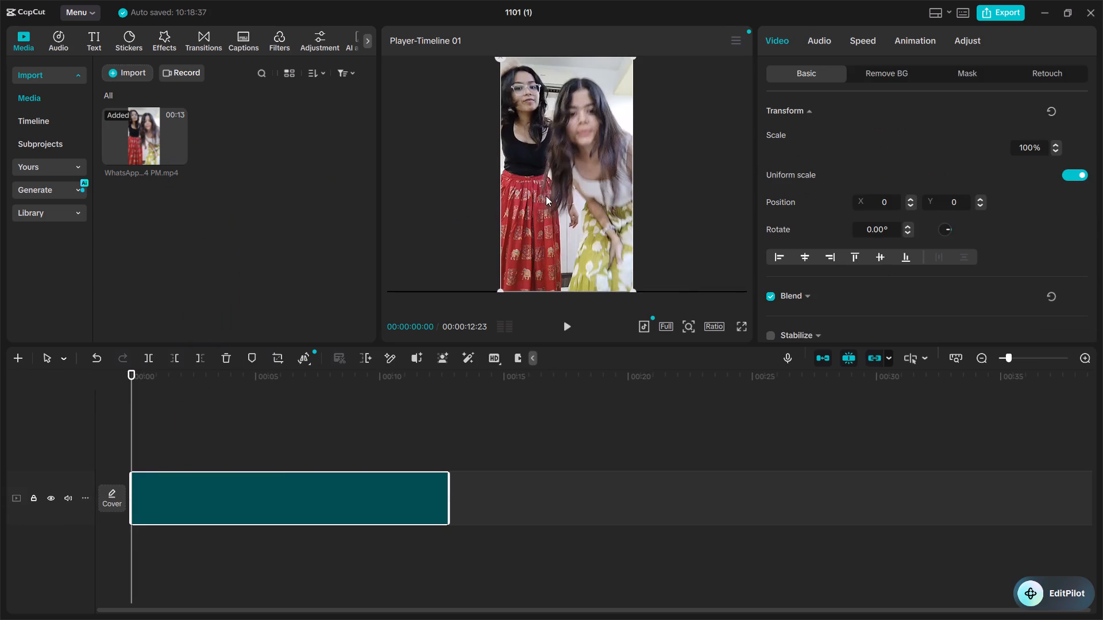
# Play the placed clip from its start in the player.
pyautogui.click(569, 331)
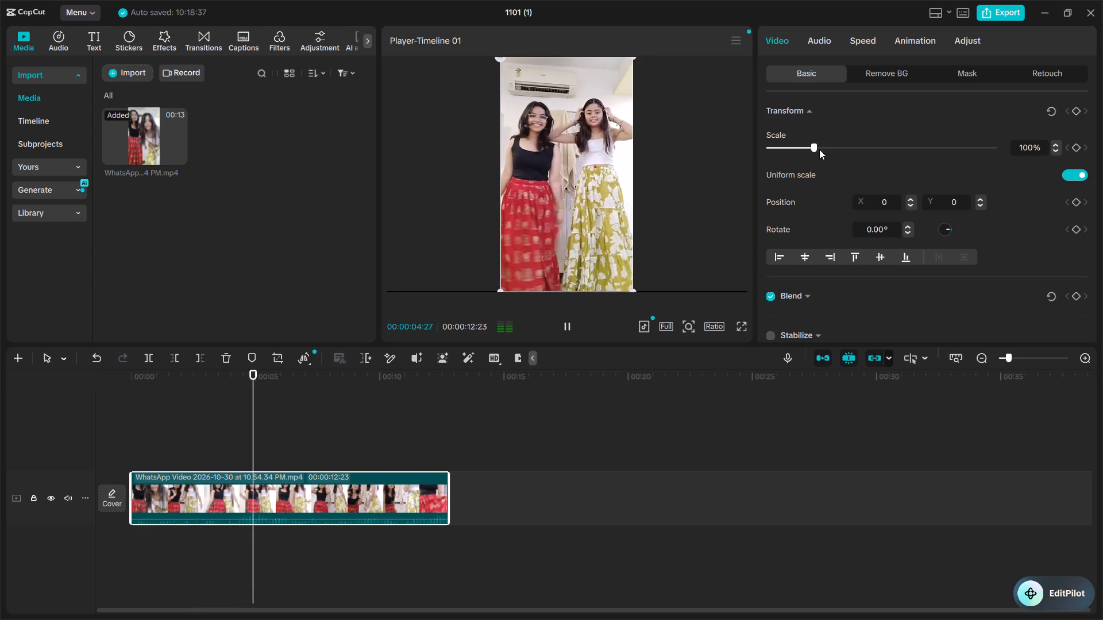
# Adjust the video clip's uniform scale, settling on 102%.
pyautogui.moveTo(815, 145); pyautogui.dragTo(947, 142)
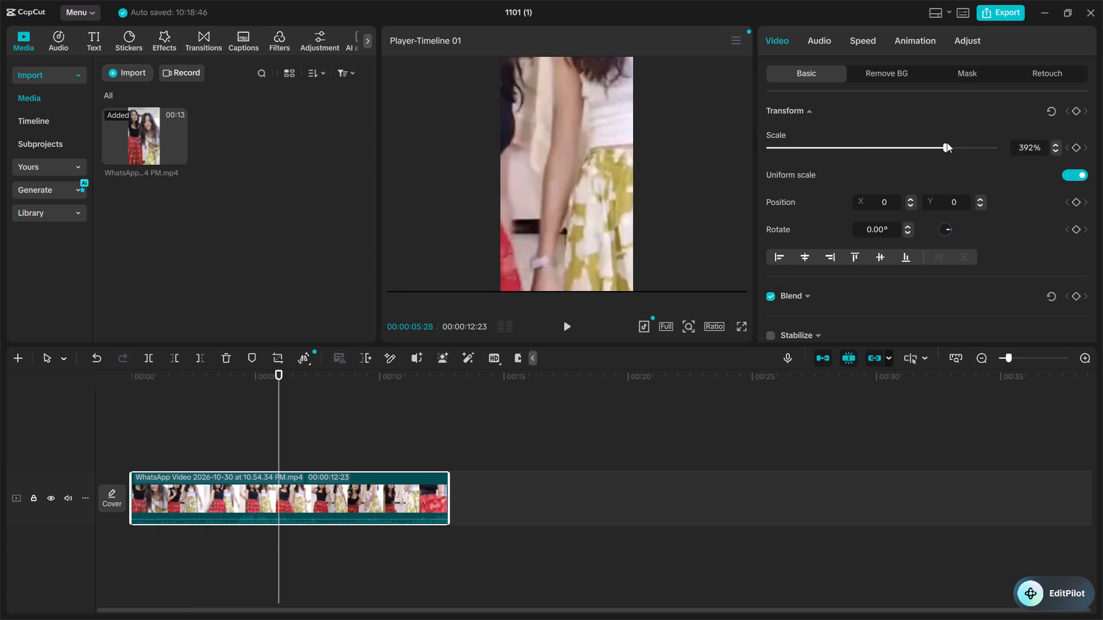
pyautogui.moveTo(946, 142); pyautogui.dragTo(803, 164)
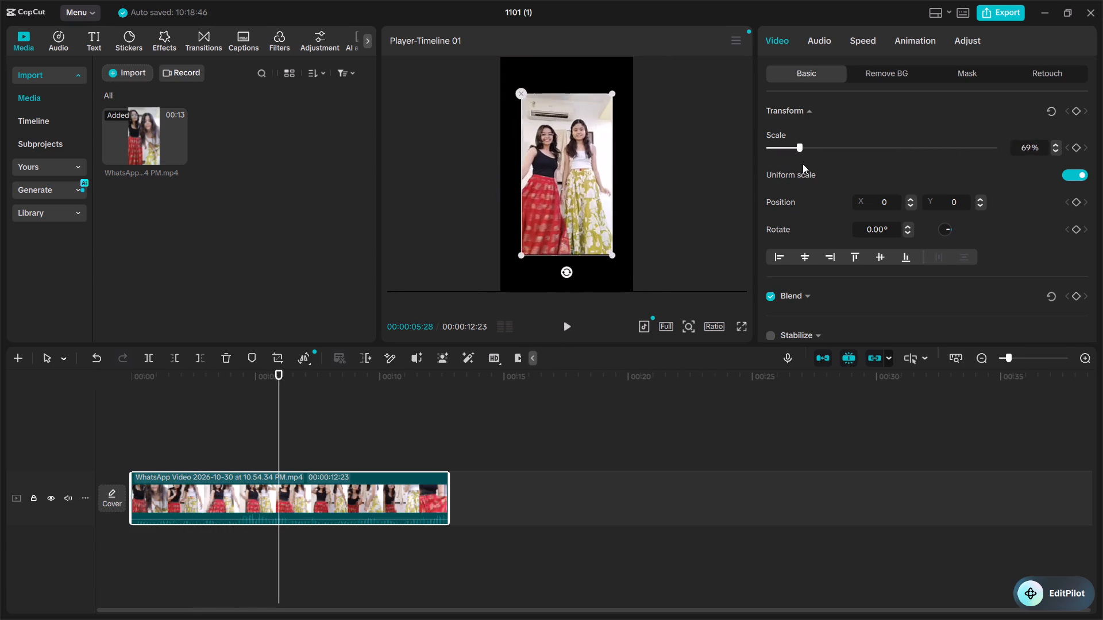
pyautogui.moveTo(803, 164); pyautogui.dragTo(815, 162)
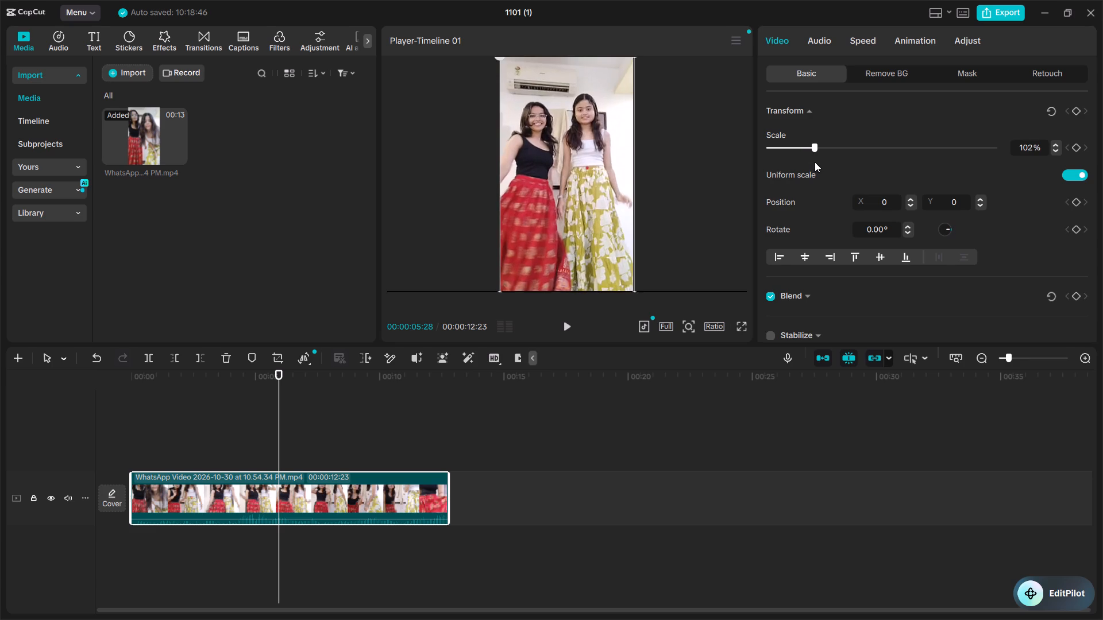
pyautogui.moveTo(815, 162); pyautogui.dragTo(811, 164)
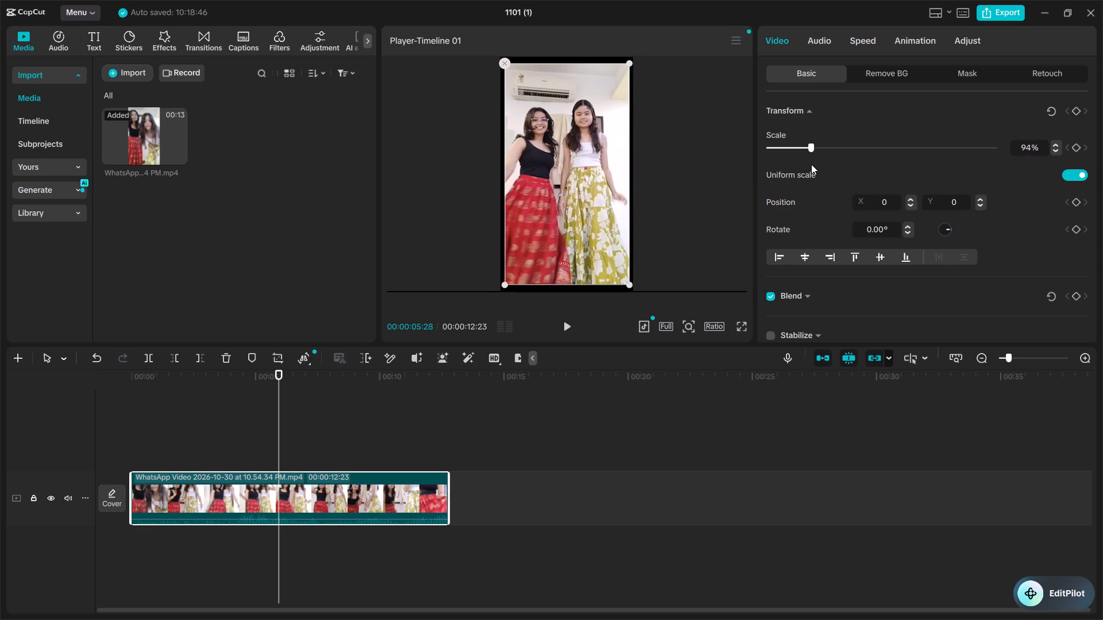
pyautogui.moveTo(811, 164); pyautogui.dragTo(814, 164)
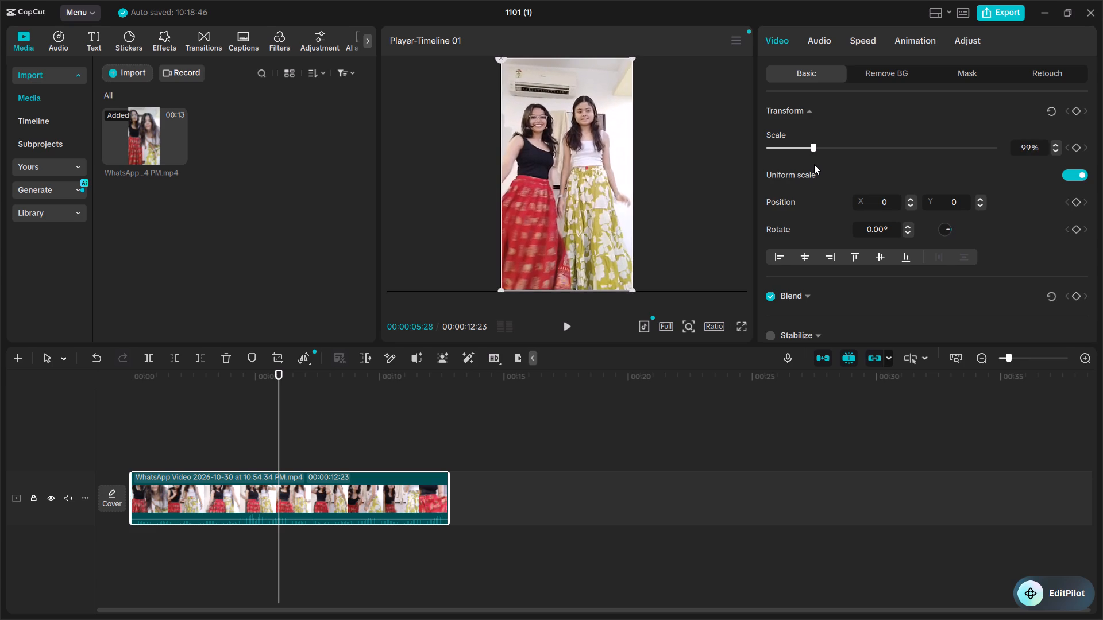
pyautogui.moveTo(814, 164); pyautogui.dragTo(815, 164)
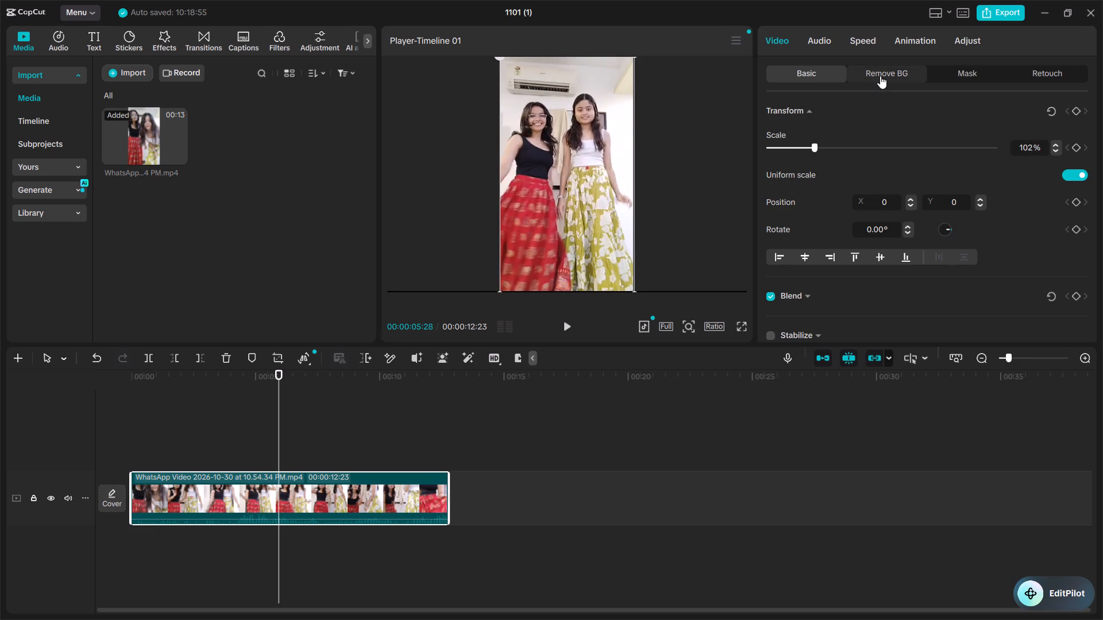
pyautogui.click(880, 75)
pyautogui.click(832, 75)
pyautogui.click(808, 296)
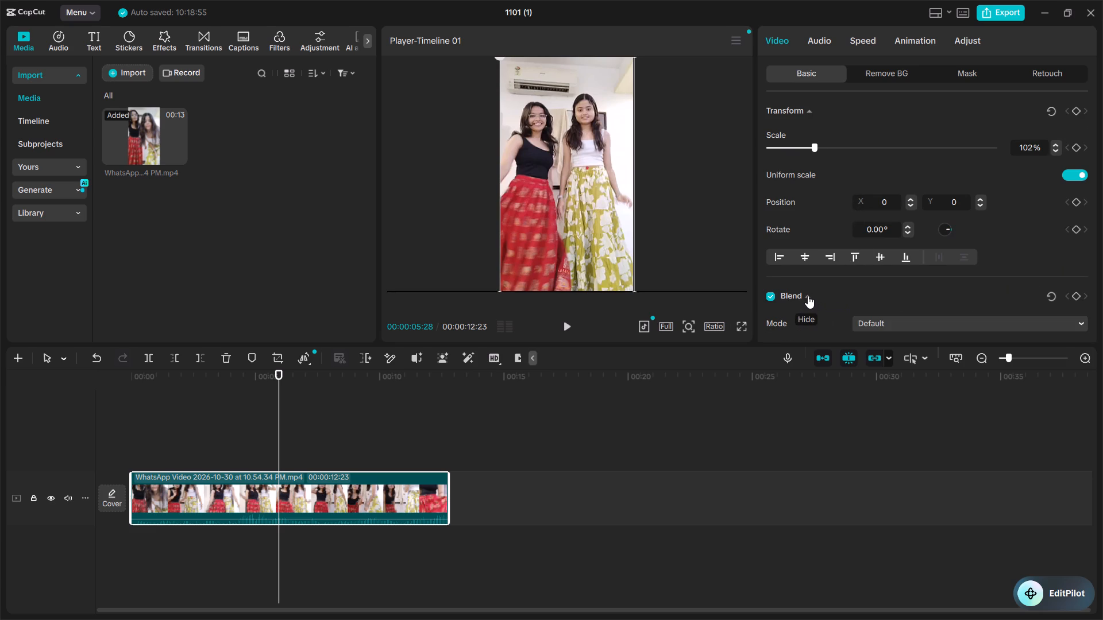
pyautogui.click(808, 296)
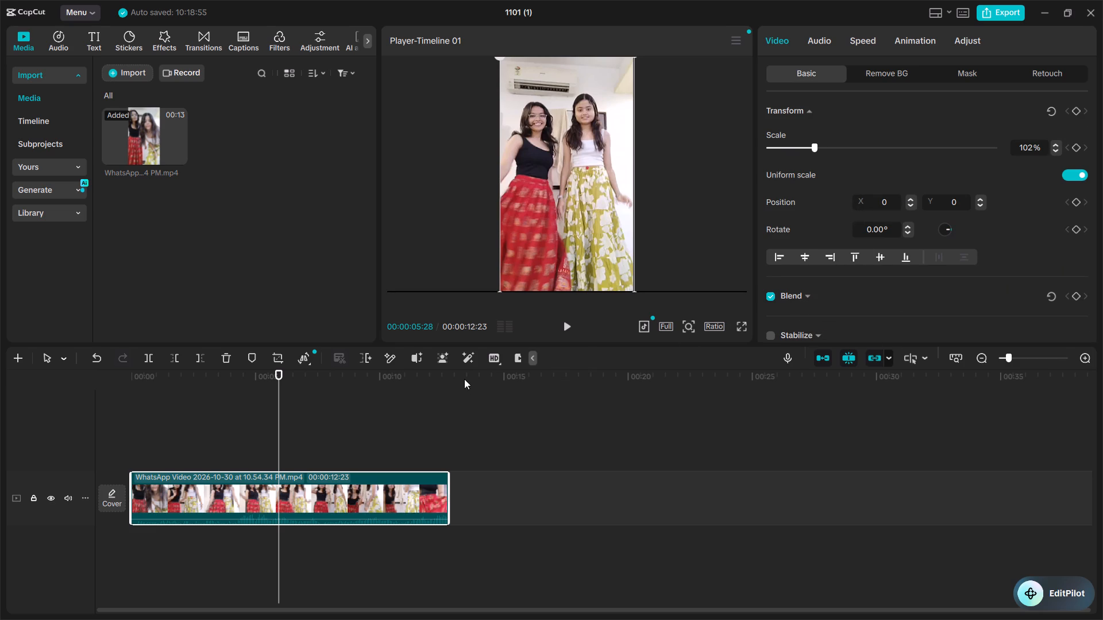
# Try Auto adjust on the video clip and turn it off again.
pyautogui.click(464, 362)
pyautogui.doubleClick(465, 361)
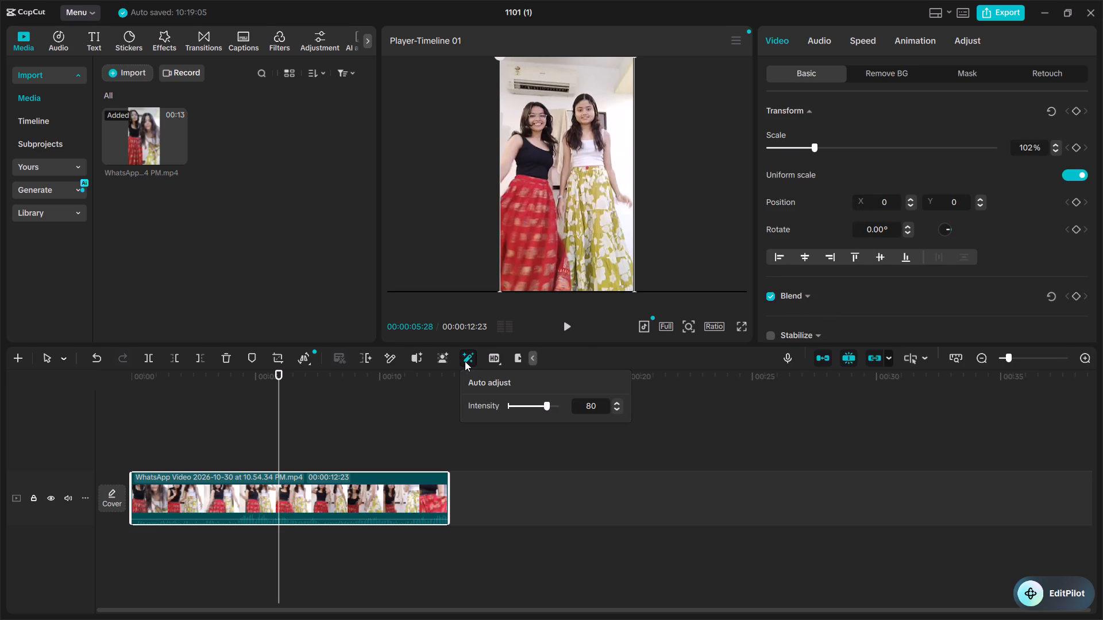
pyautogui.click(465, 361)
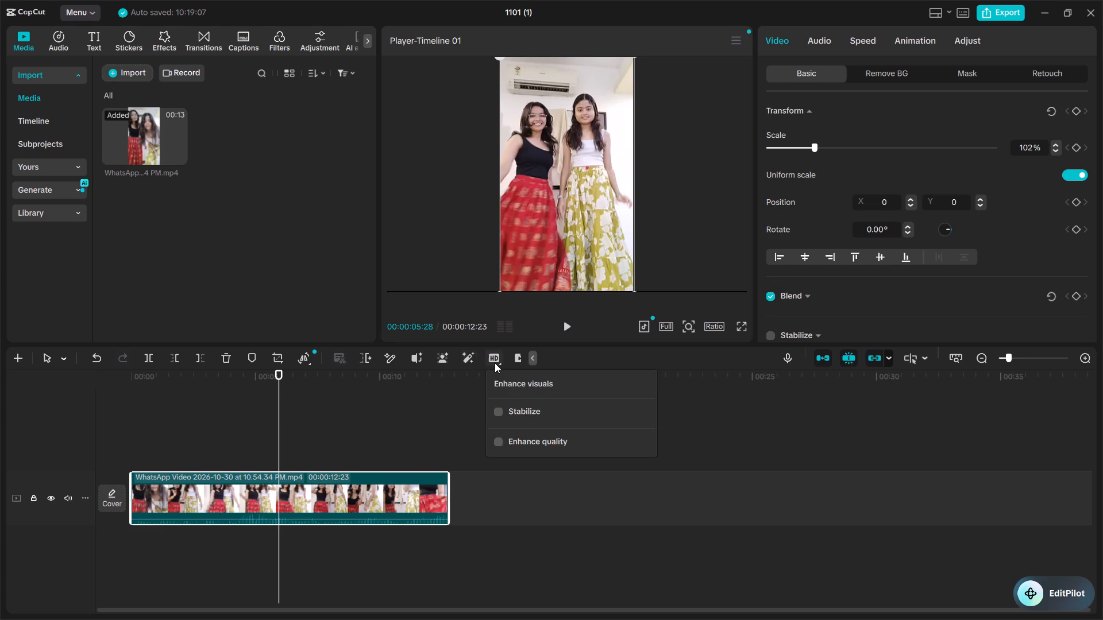
# Apply Enhance visuals to the clip with Stabilize and Enhance quality, allowing the upload for processing.
pyautogui.click(495, 363)
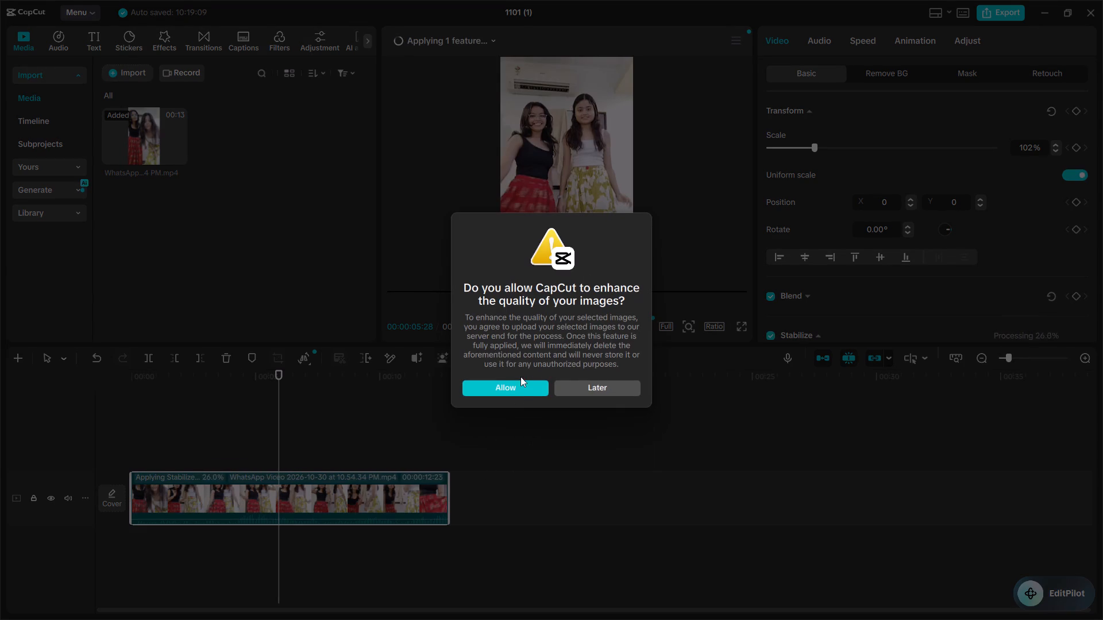
pyautogui.click(524, 385)
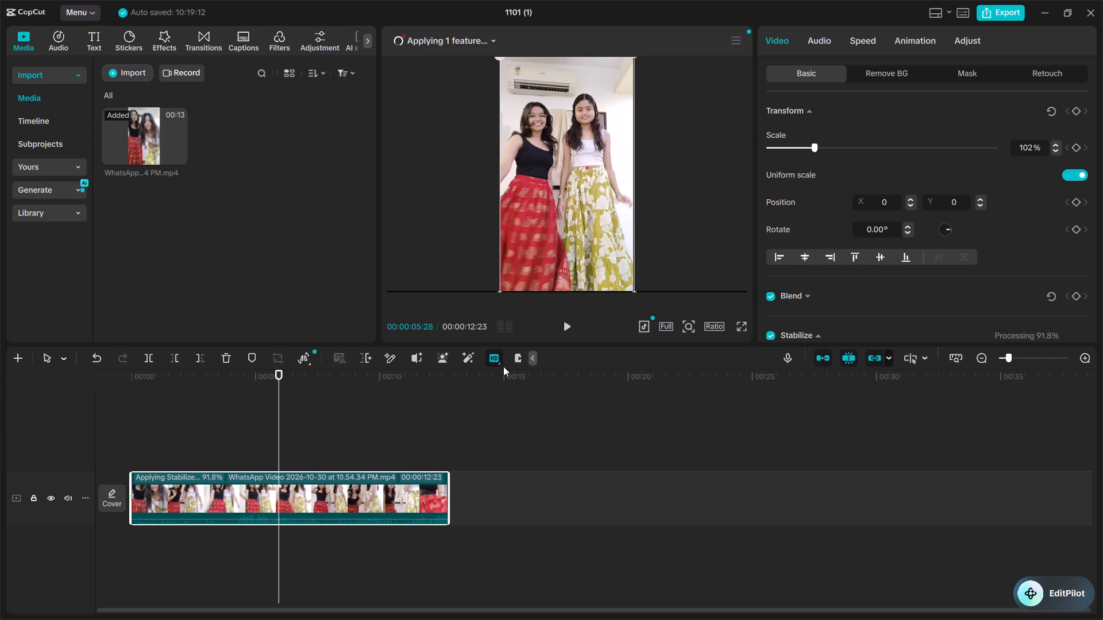
# Play back the stabilized clip to review it, then return the playhead to 00:00:00:00.
pyautogui.click(569, 328)
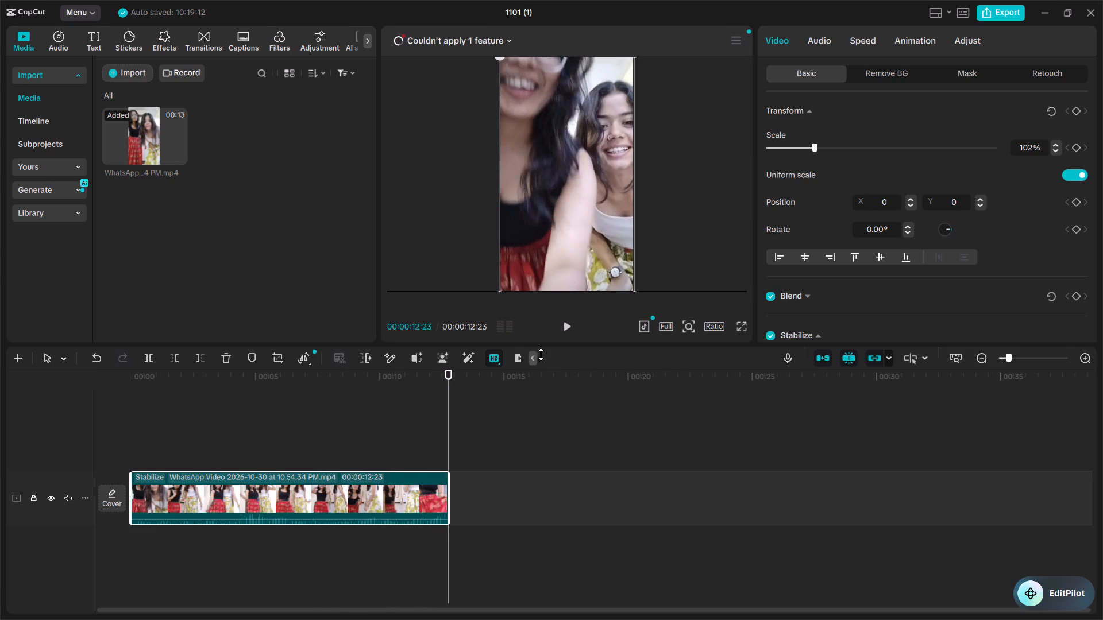
pyautogui.click(569, 327)
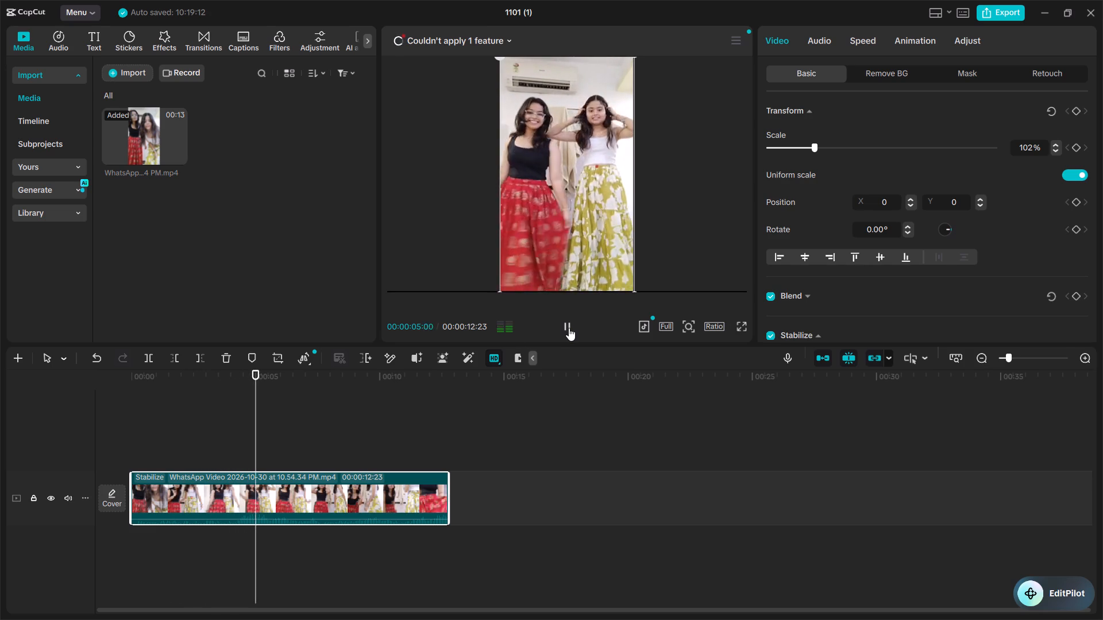
pyautogui.moveTo(296, 371); pyautogui.dragTo(275, 369)
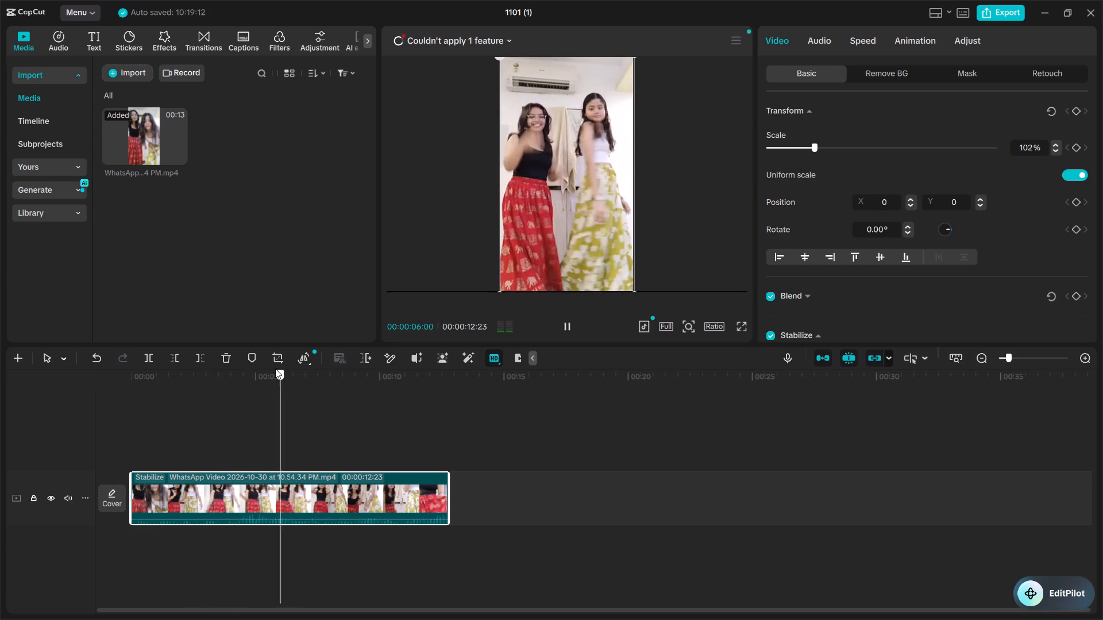
pyautogui.moveTo(275, 369); pyautogui.dragTo(116, 371)
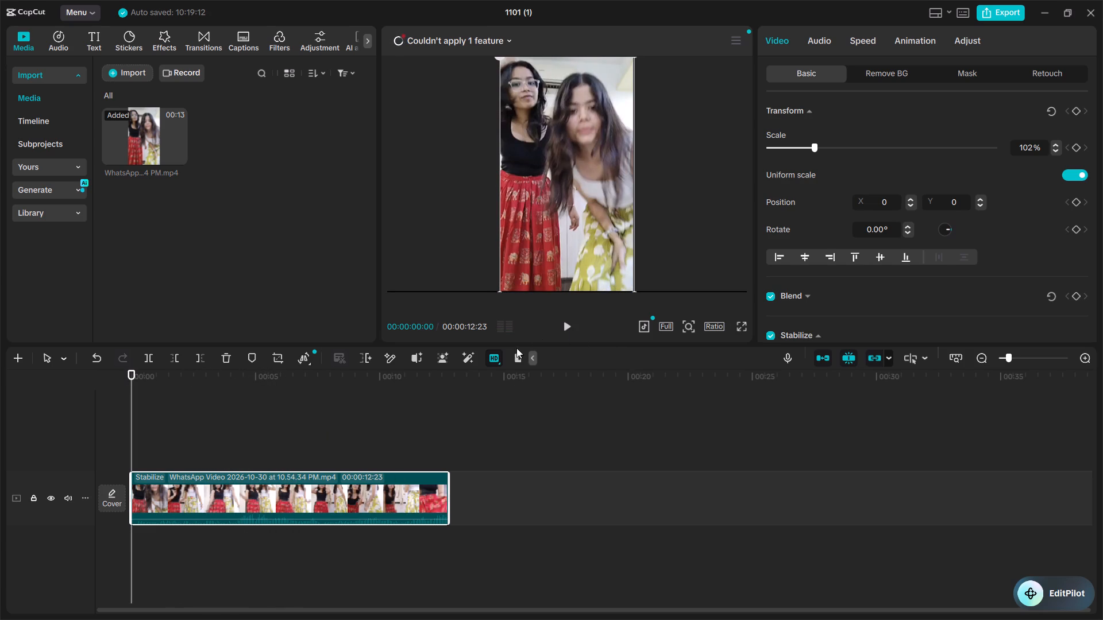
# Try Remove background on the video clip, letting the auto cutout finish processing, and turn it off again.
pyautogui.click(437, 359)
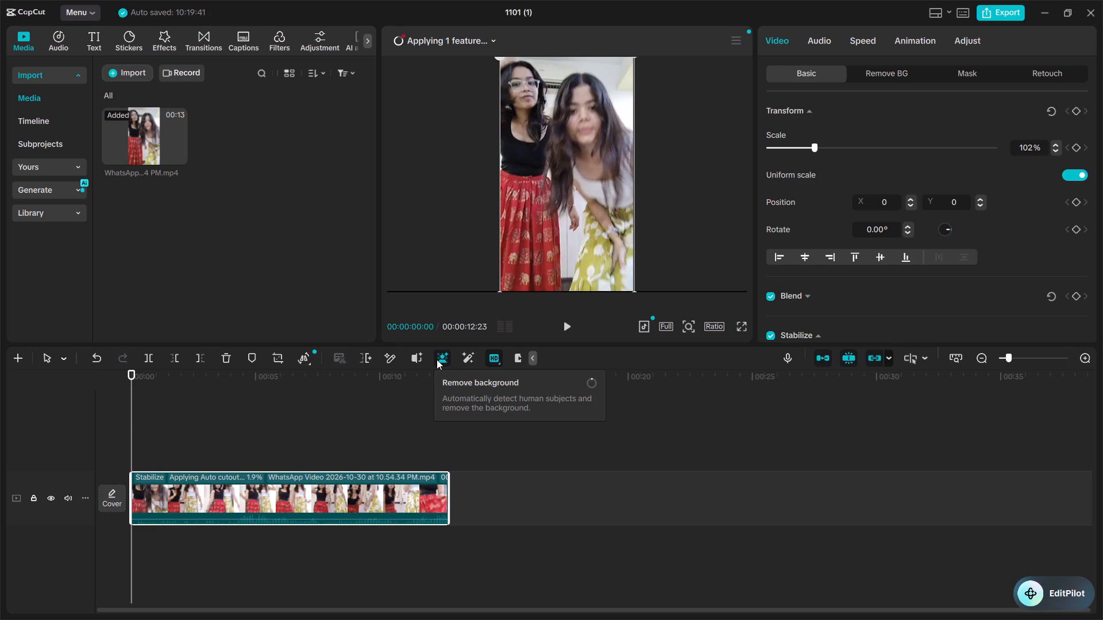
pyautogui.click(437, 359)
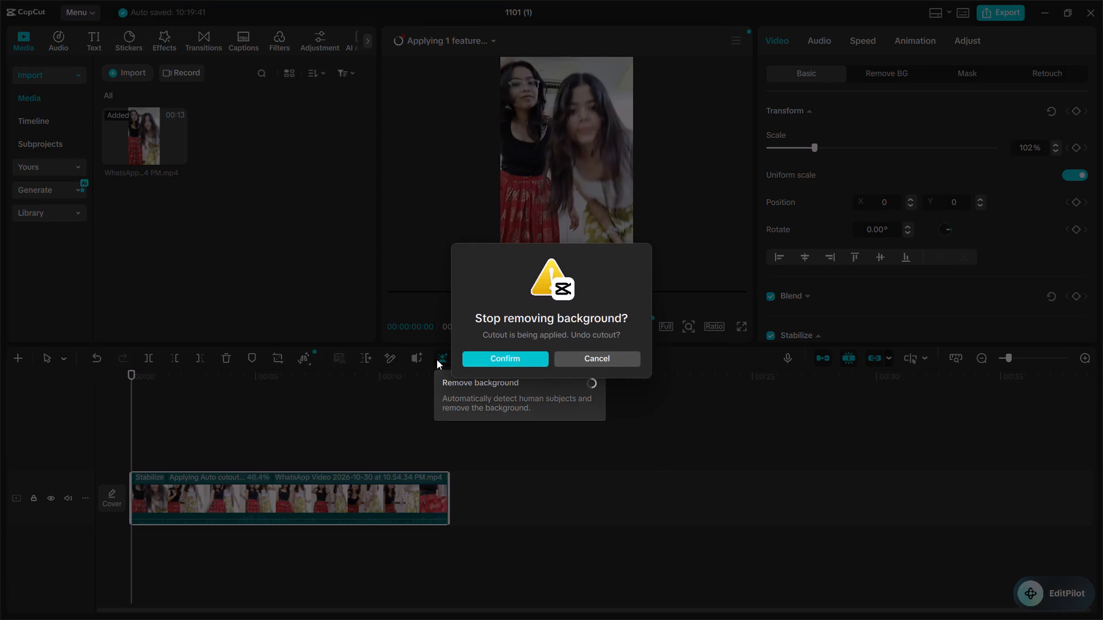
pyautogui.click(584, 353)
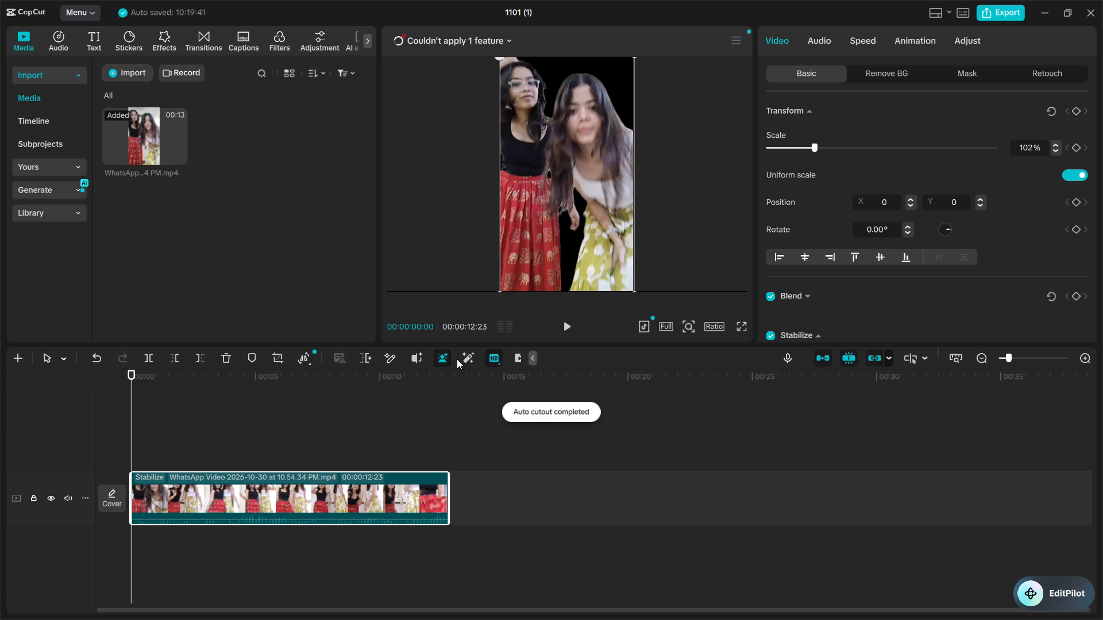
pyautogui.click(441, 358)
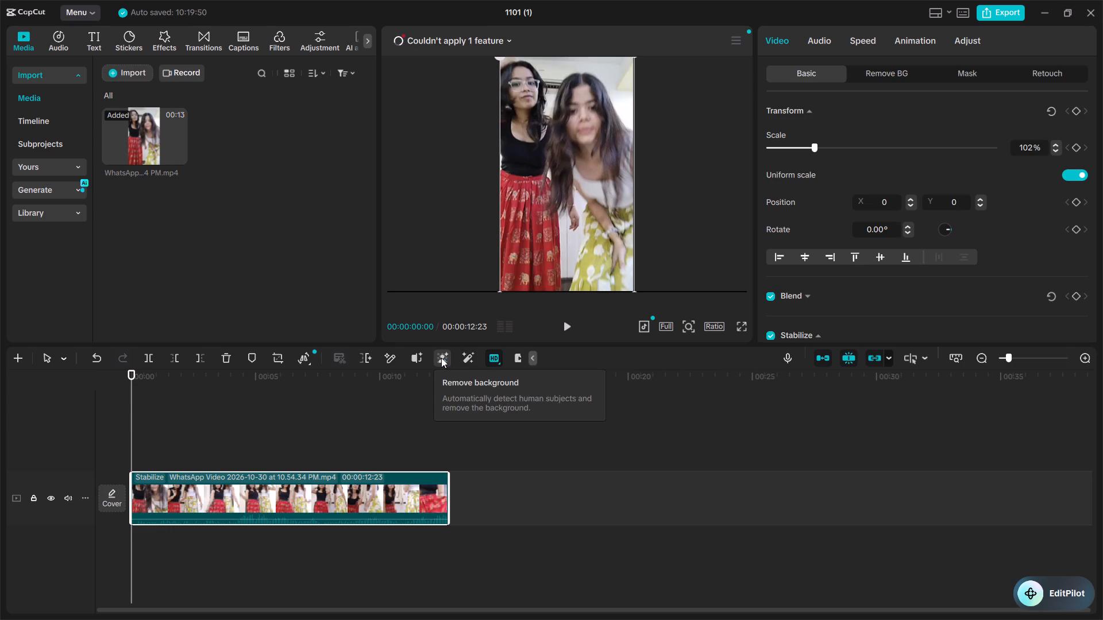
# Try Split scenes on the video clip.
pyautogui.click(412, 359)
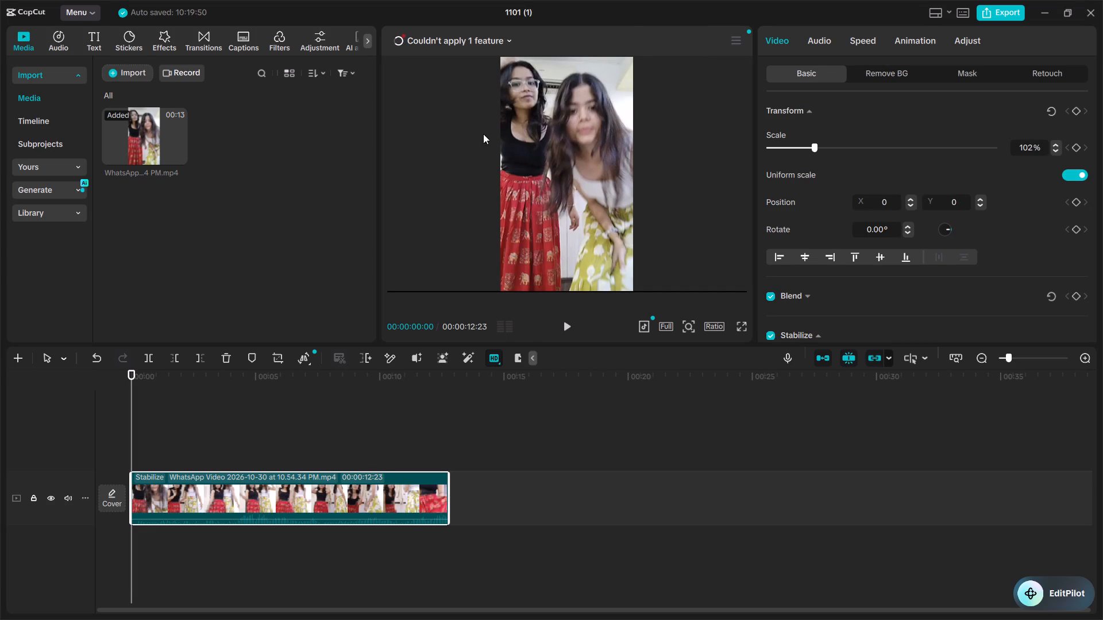
# Open the feature-processing status above the preview to check the feature that was not applied.
pyautogui.click(503, 37)
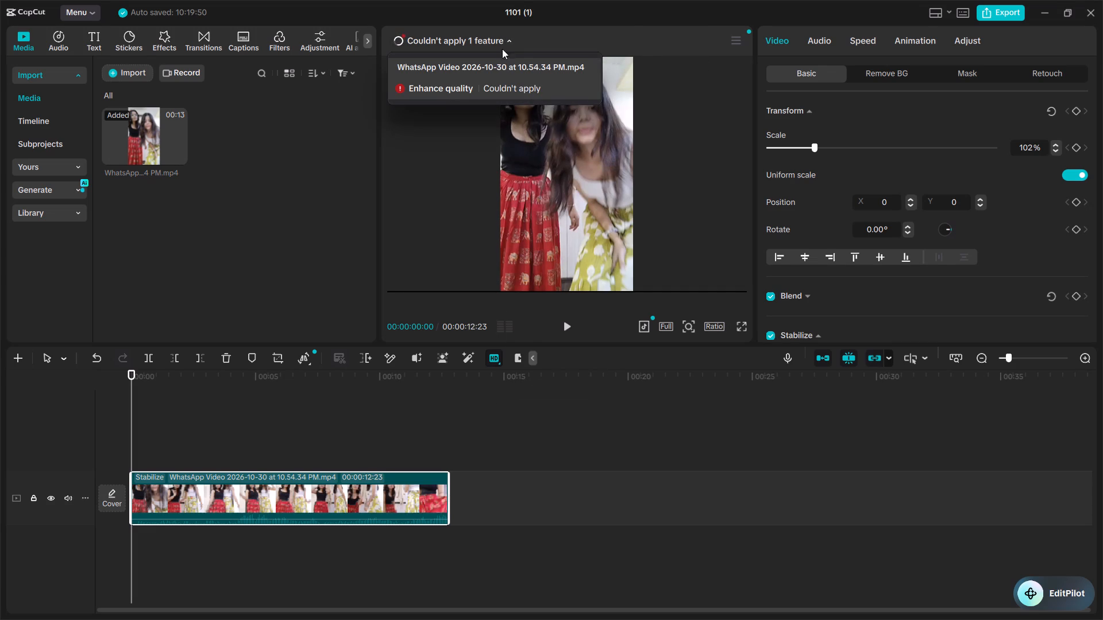
# Dismiss the feature-processing status and check the video effects and music libraries for online content.
pyautogui.click(583, 86)
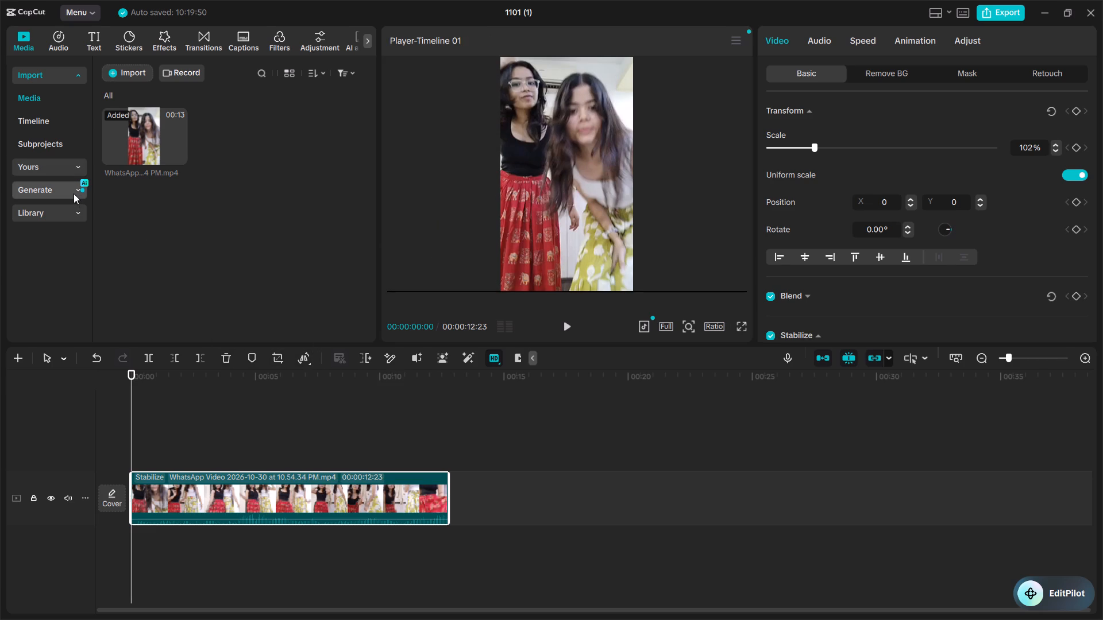
pyautogui.click(169, 46)
pyautogui.click(114, 45)
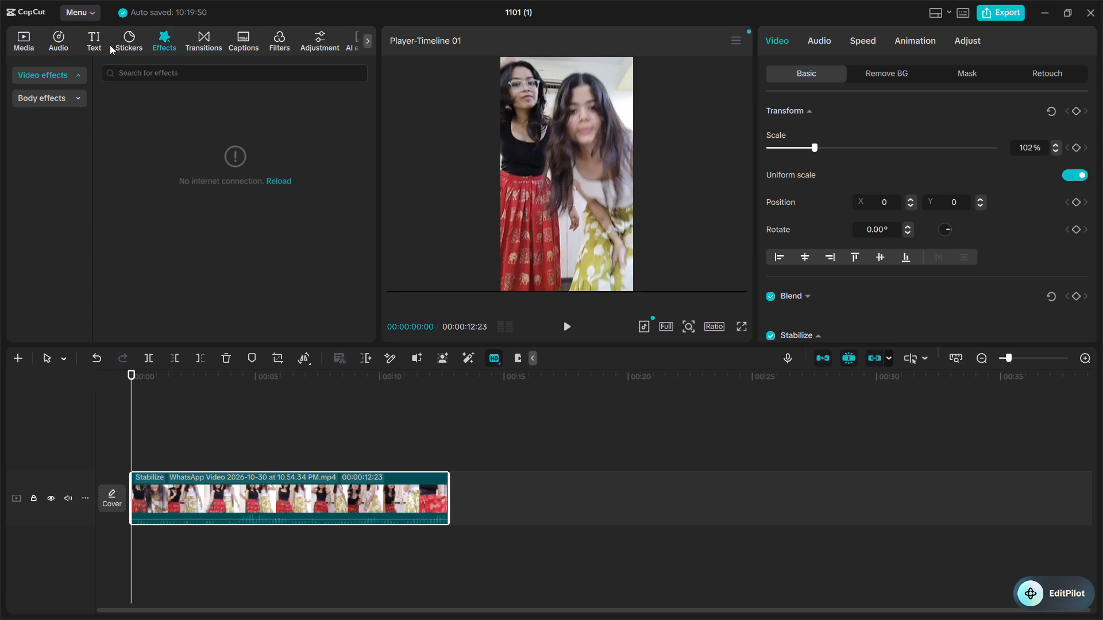
pyautogui.click(65, 46)
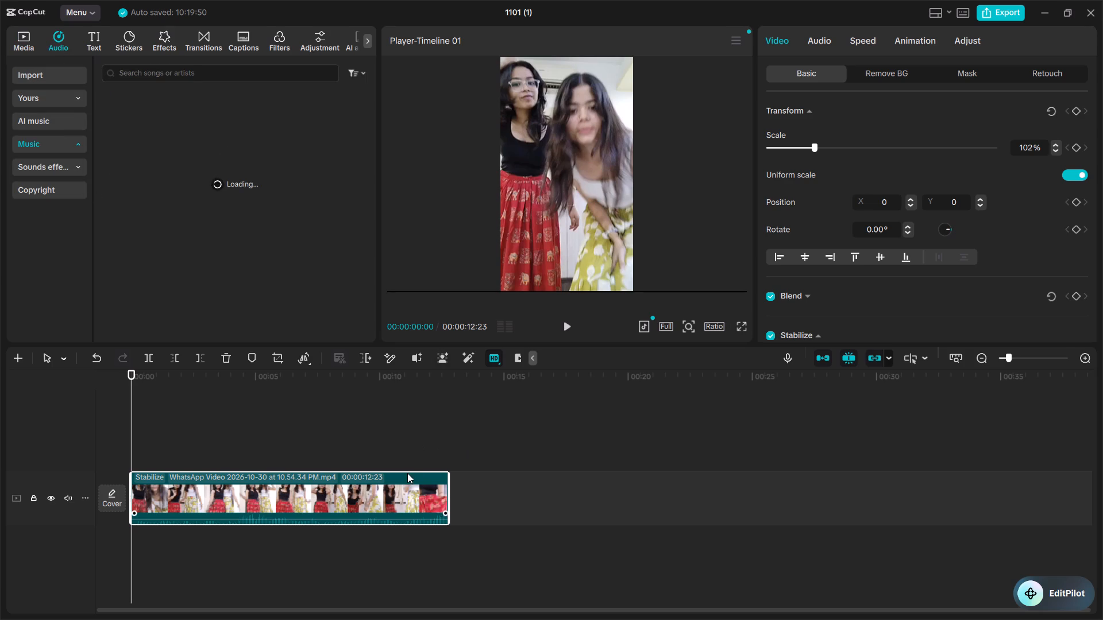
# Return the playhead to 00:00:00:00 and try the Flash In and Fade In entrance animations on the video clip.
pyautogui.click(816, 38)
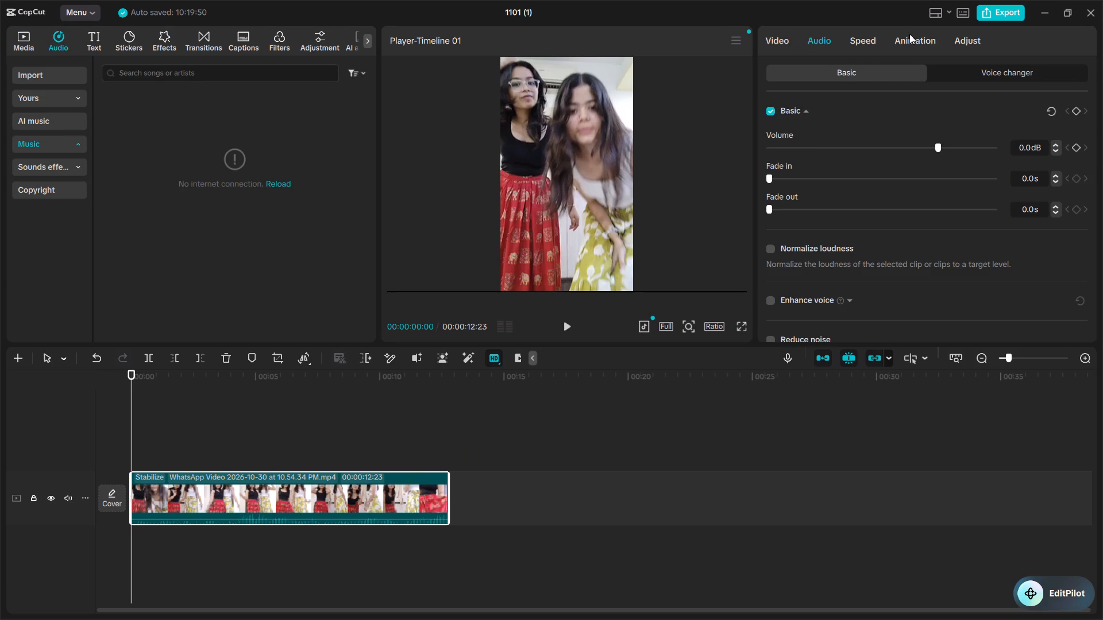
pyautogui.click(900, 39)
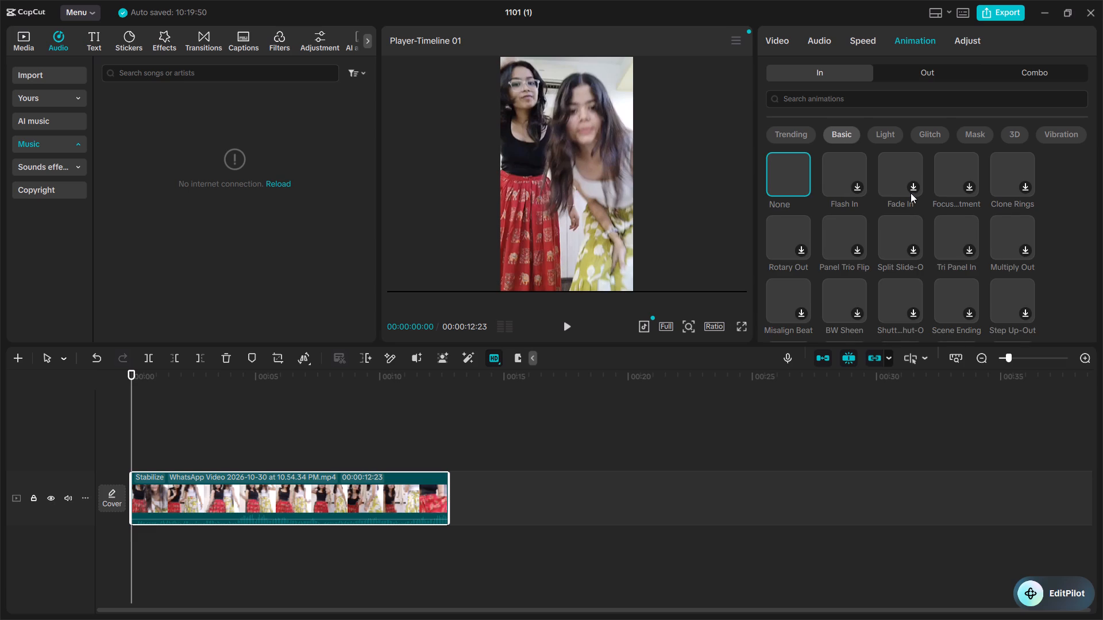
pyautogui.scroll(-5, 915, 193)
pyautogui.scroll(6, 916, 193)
# Select the video clip in the timeline and play it back from 00:00:00:00 to review it.
pyautogui.click(263, 495)
pyautogui.click(564, 323)
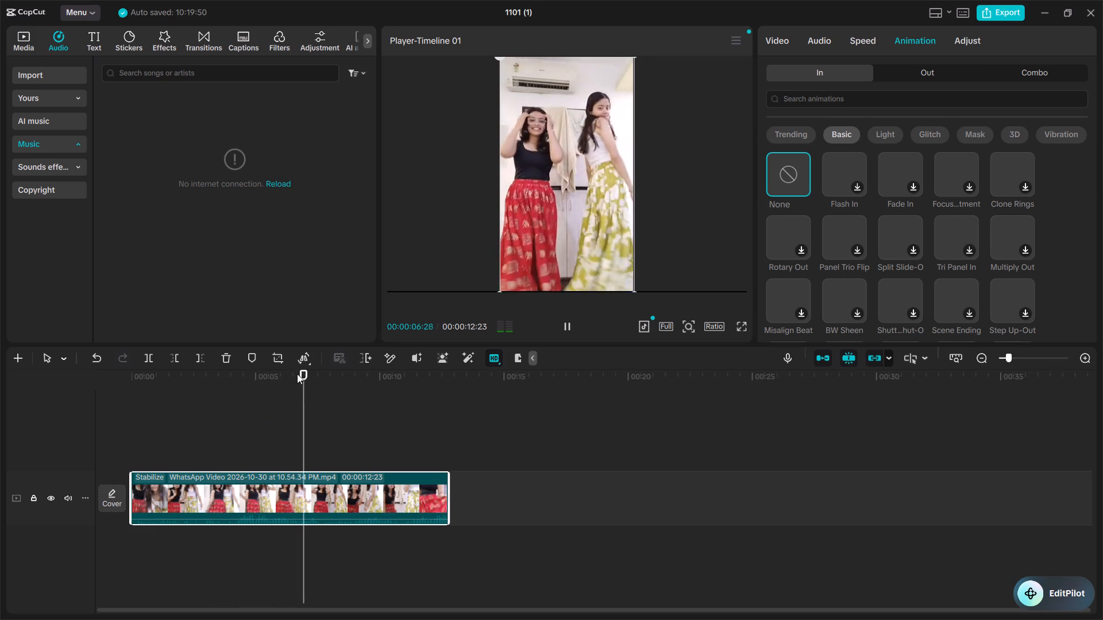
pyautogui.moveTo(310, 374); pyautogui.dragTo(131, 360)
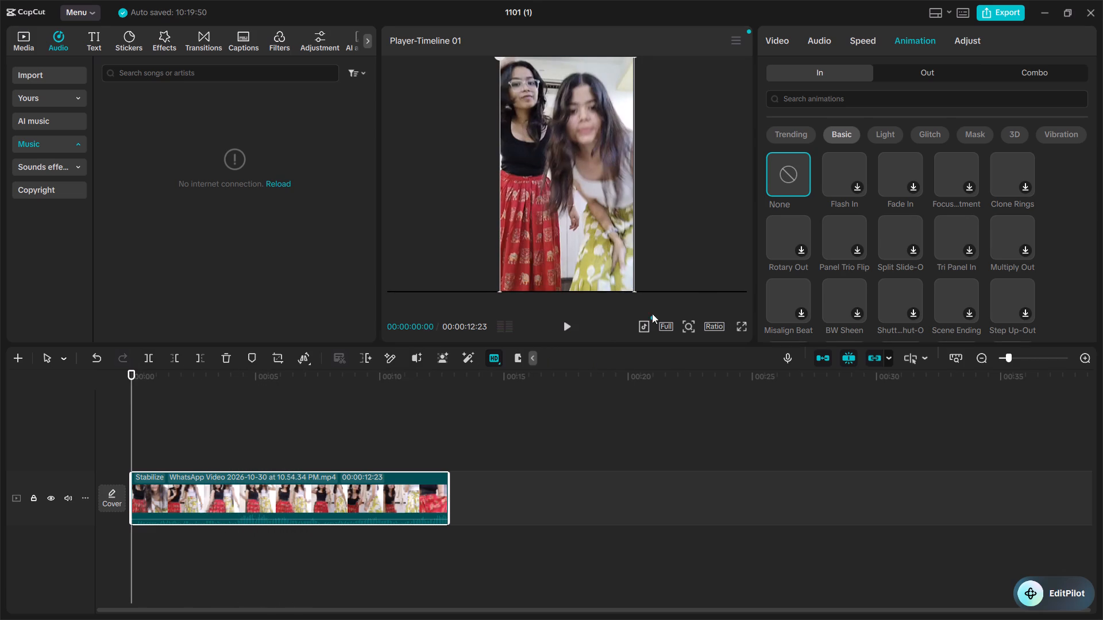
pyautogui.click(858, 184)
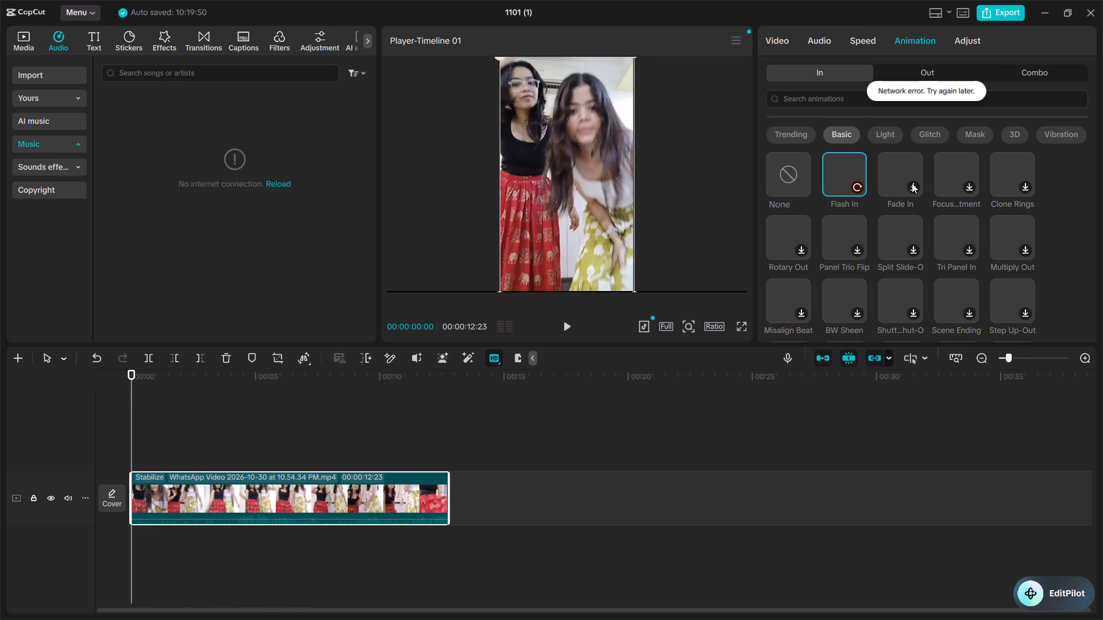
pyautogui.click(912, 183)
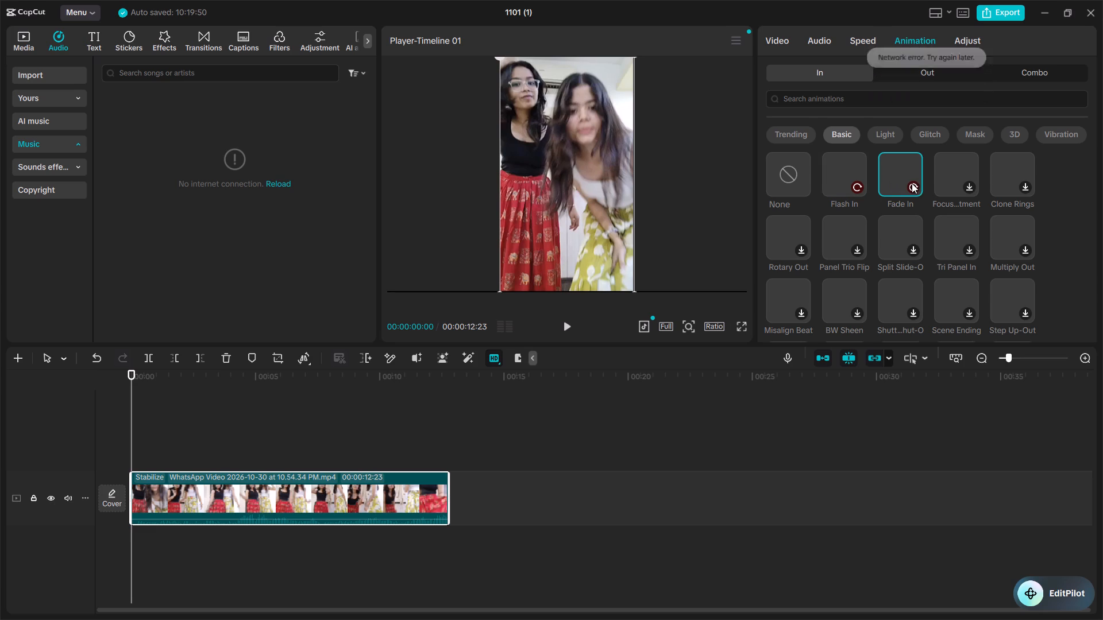
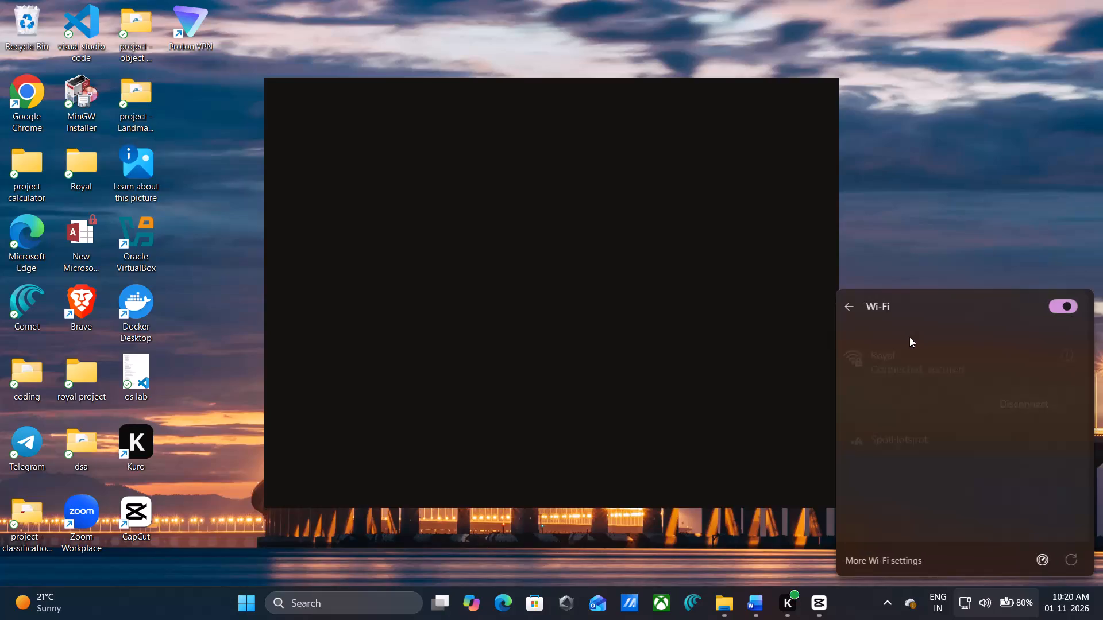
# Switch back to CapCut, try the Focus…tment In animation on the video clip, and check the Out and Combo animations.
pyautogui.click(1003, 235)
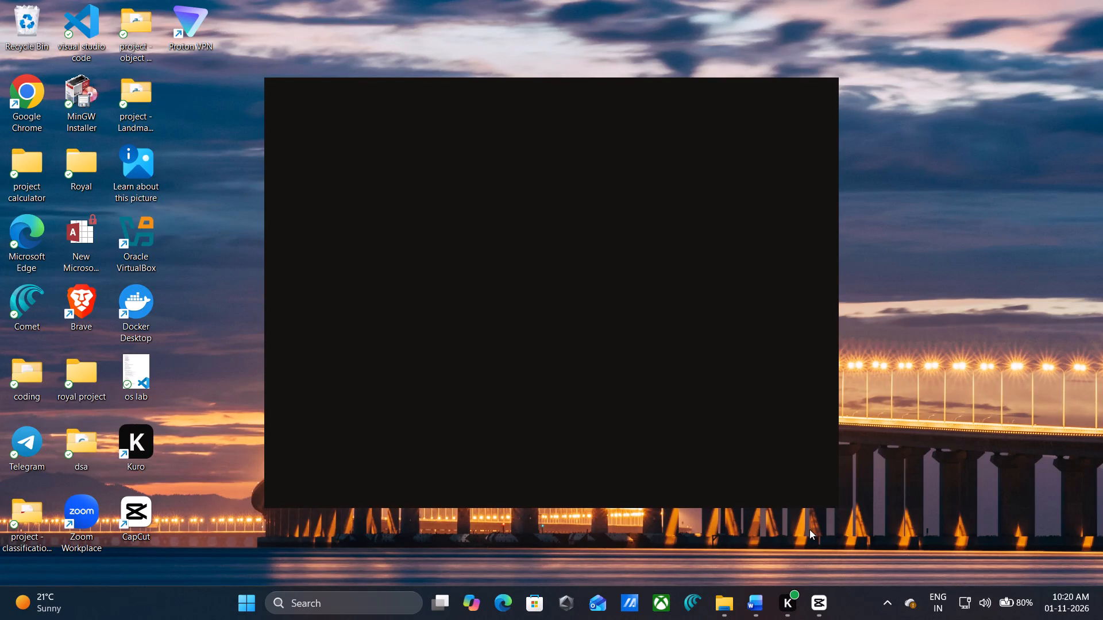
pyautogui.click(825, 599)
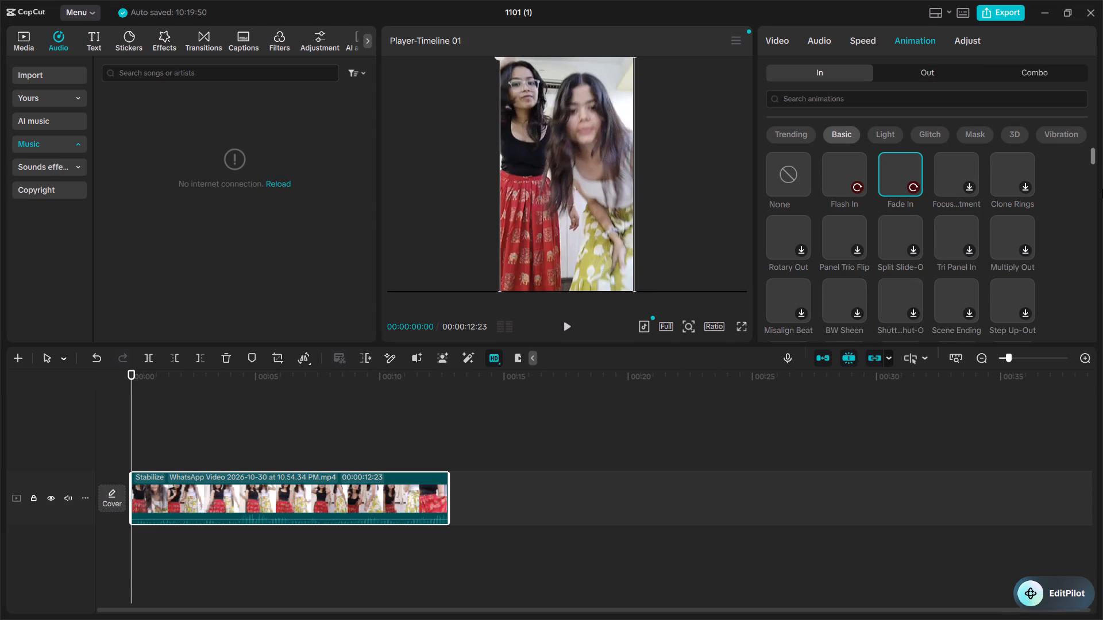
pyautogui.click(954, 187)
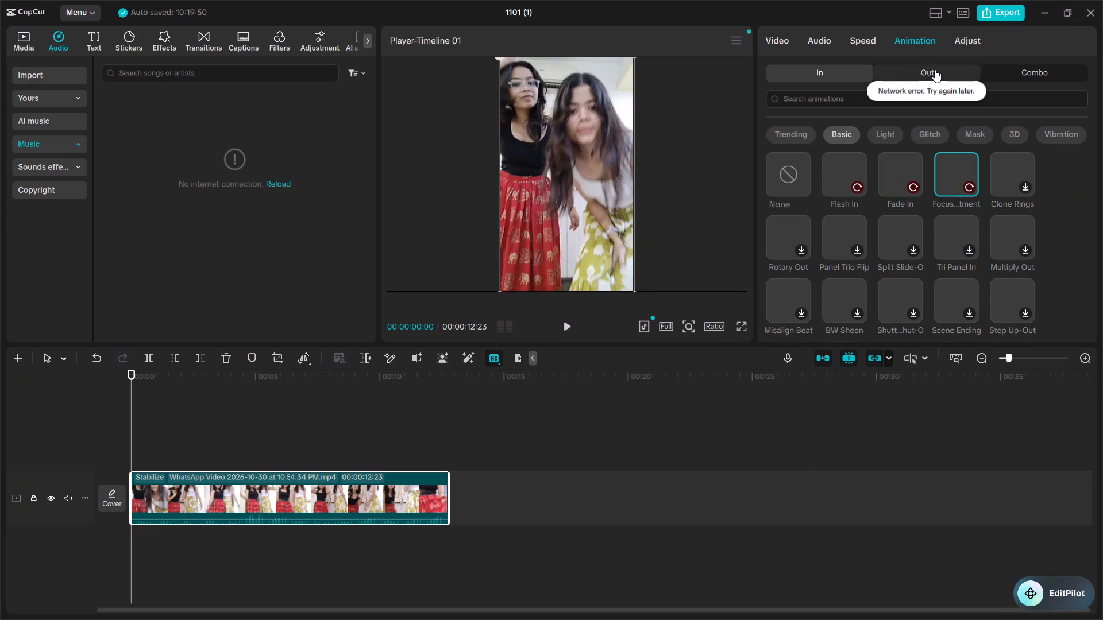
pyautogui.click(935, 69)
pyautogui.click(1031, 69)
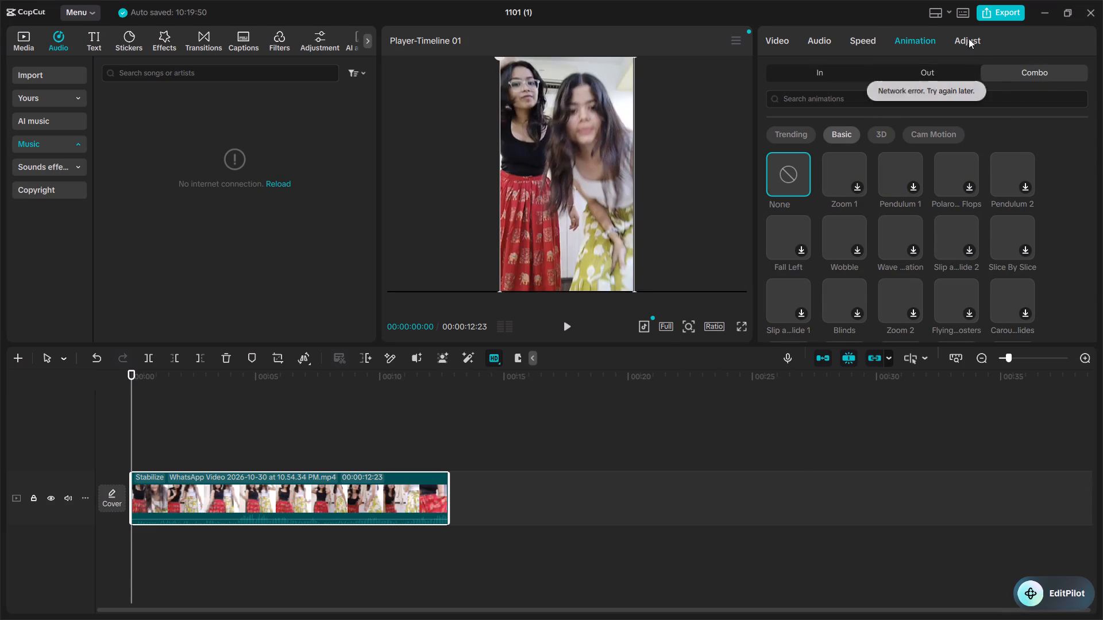
# Examine the Auto adjust and Color match options in the video clip's basic adjustment settings.
pyautogui.click(969, 35)
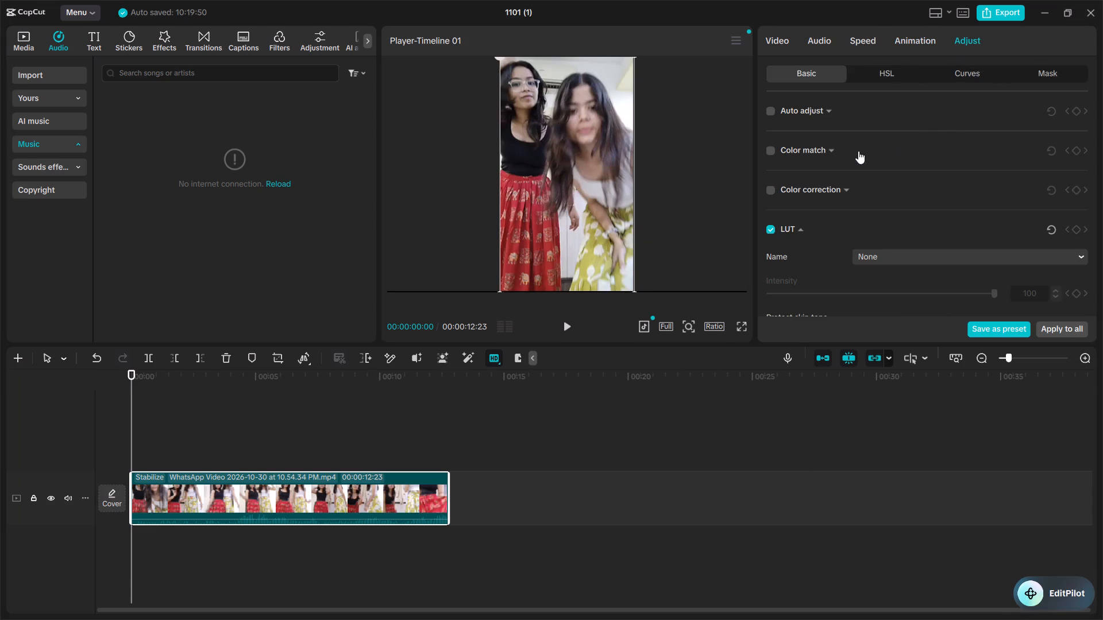
pyautogui.click(811, 107)
pyautogui.click(811, 107)
pyautogui.click(821, 149)
pyautogui.click(821, 149)
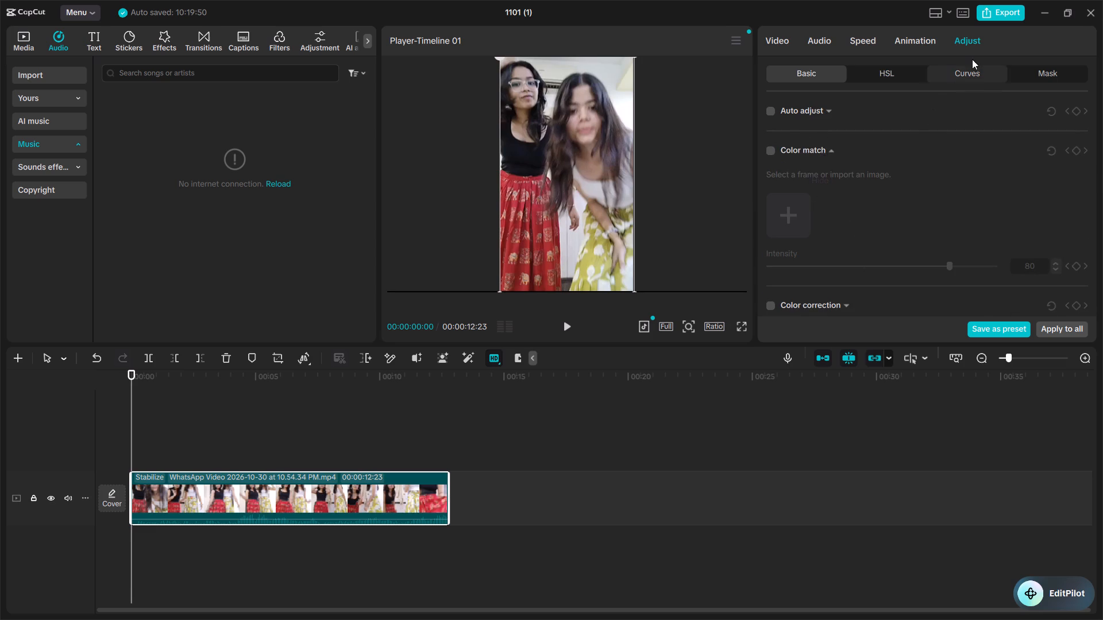
# Look through the video clip's HSL, curves, mask and basic adjustment settings down to the effects sliders.
pyautogui.click(899, 77)
pyautogui.click(977, 73)
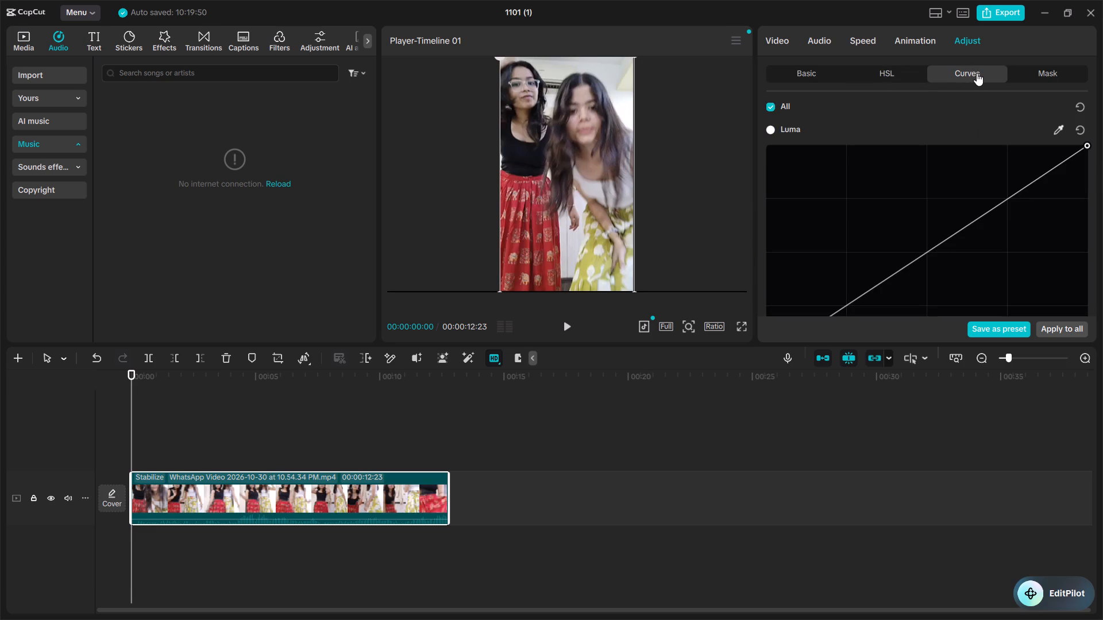
pyautogui.click(1055, 68)
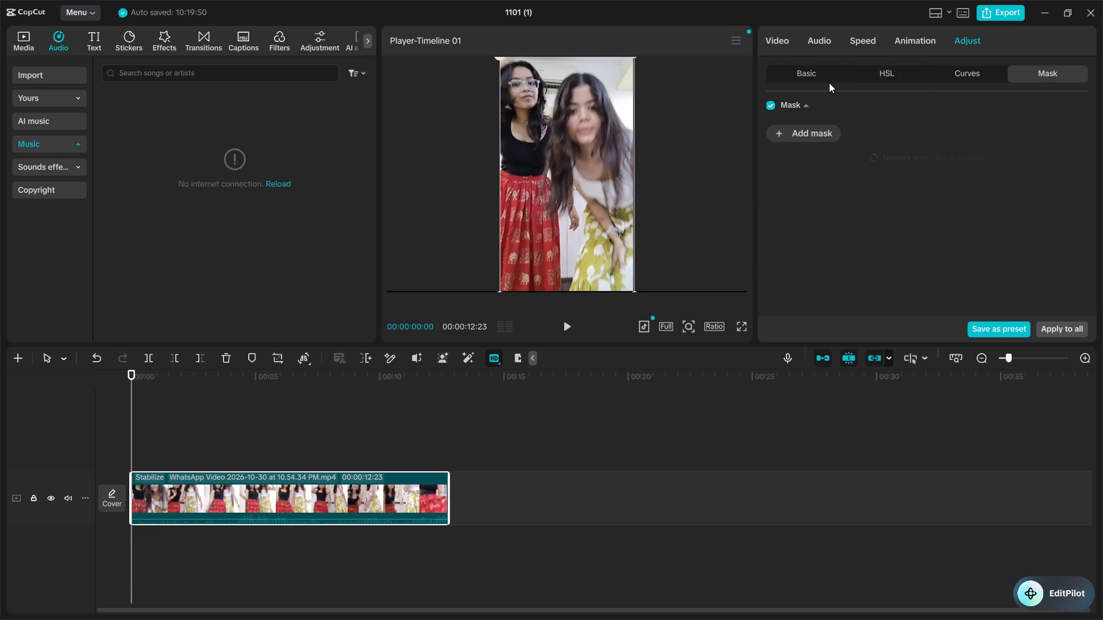
pyautogui.click(827, 75)
pyautogui.scroll(-8, 855, 213)
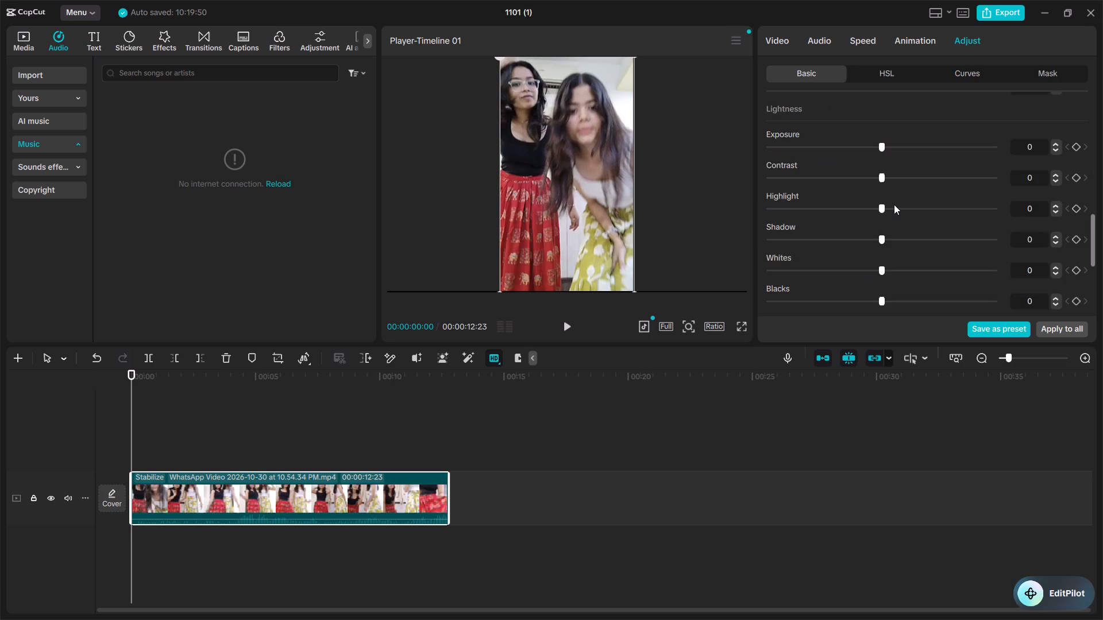
pyautogui.scroll(-13, 894, 204)
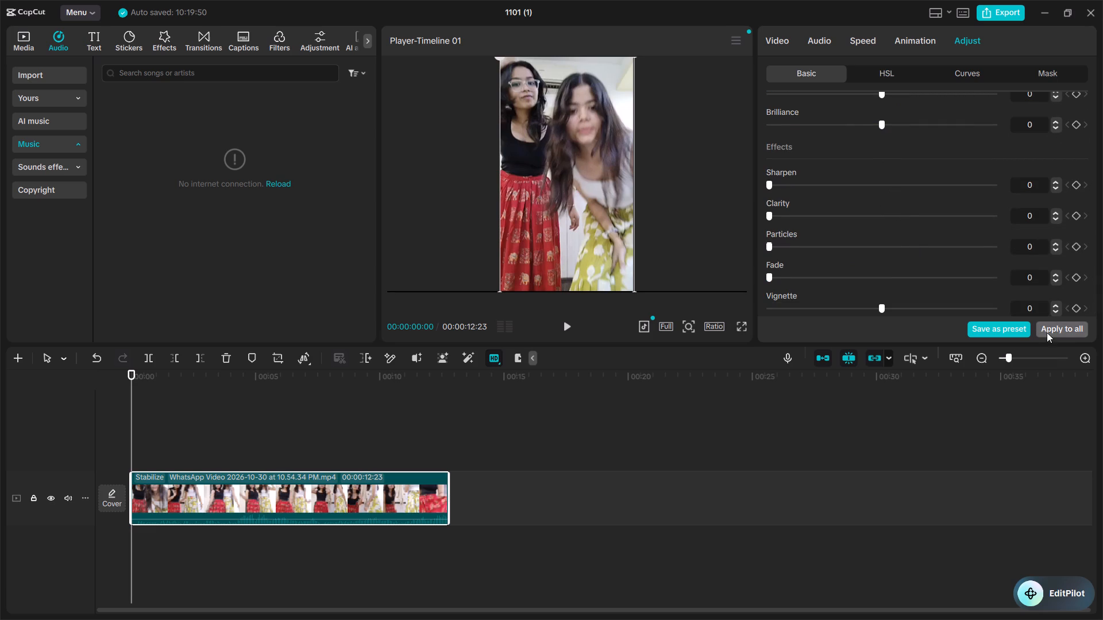
# Apply the video clip's adjustment settings to all clips.
pyautogui.click(1052, 331)
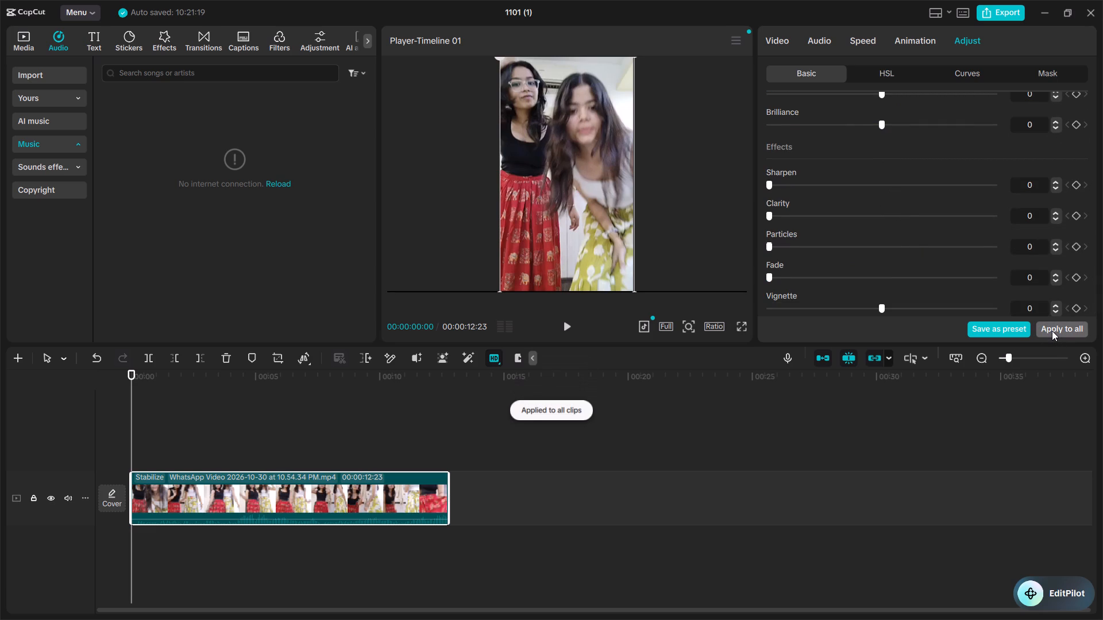
# Play the video from the start, pause at 00:00:02:26 and add a default text clip there.
pyautogui.click(565, 324)
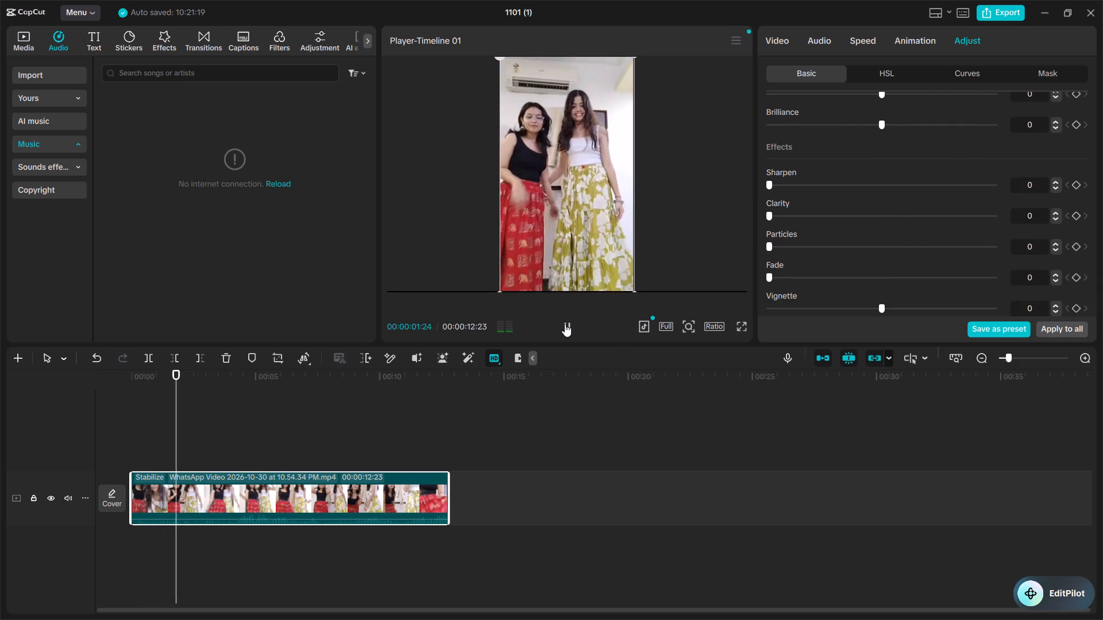
pyautogui.click(565, 324)
pyautogui.click(98, 32)
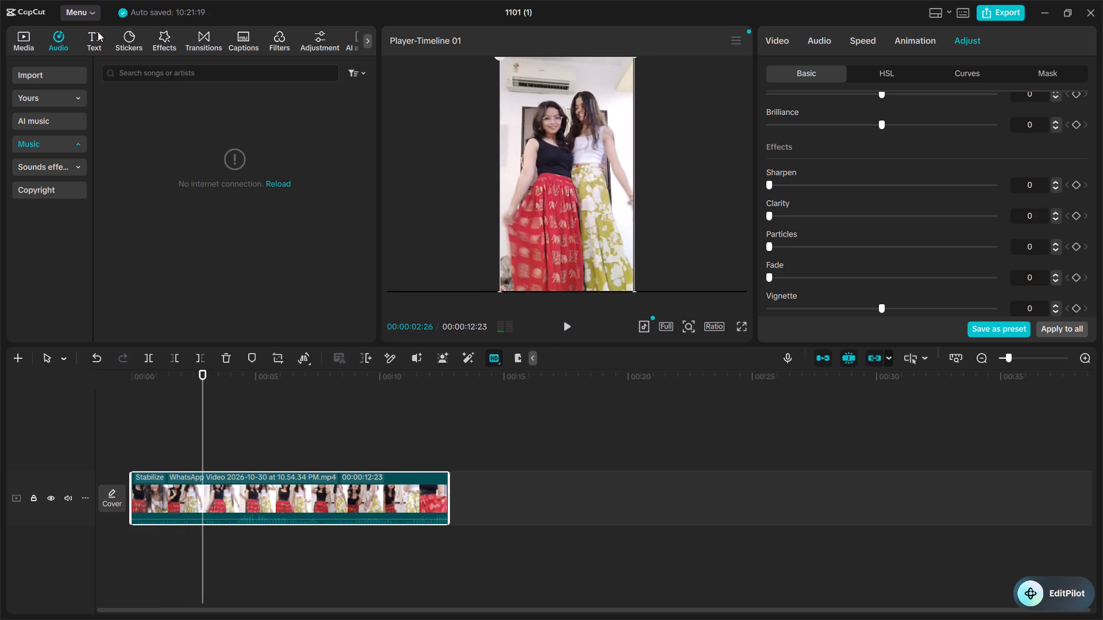
pyautogui.click(123, 87)
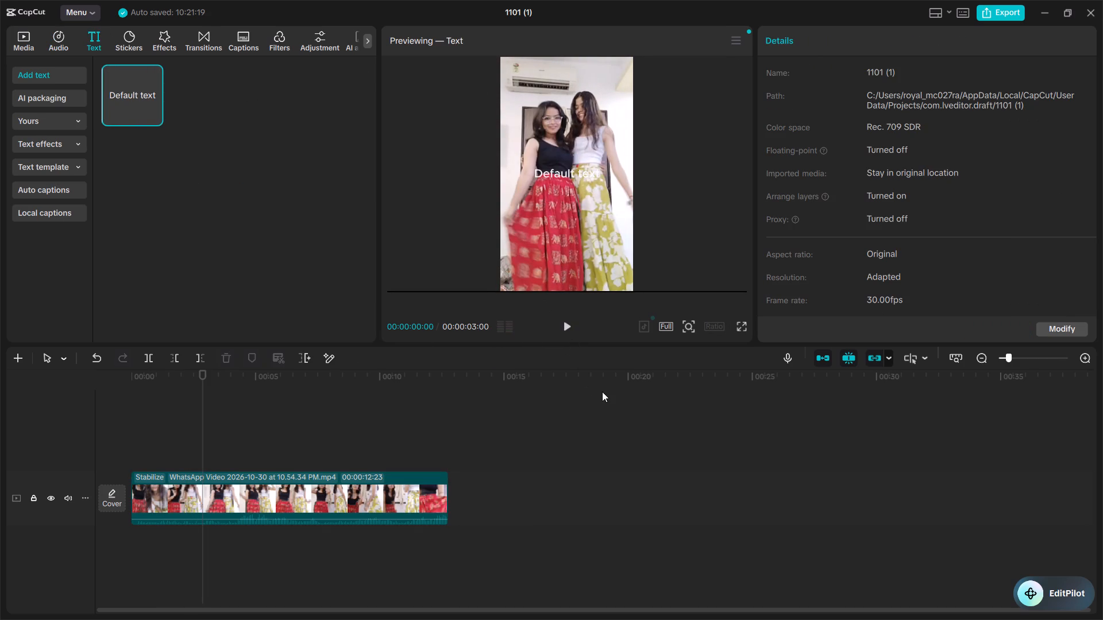
pyautogui.write('you')
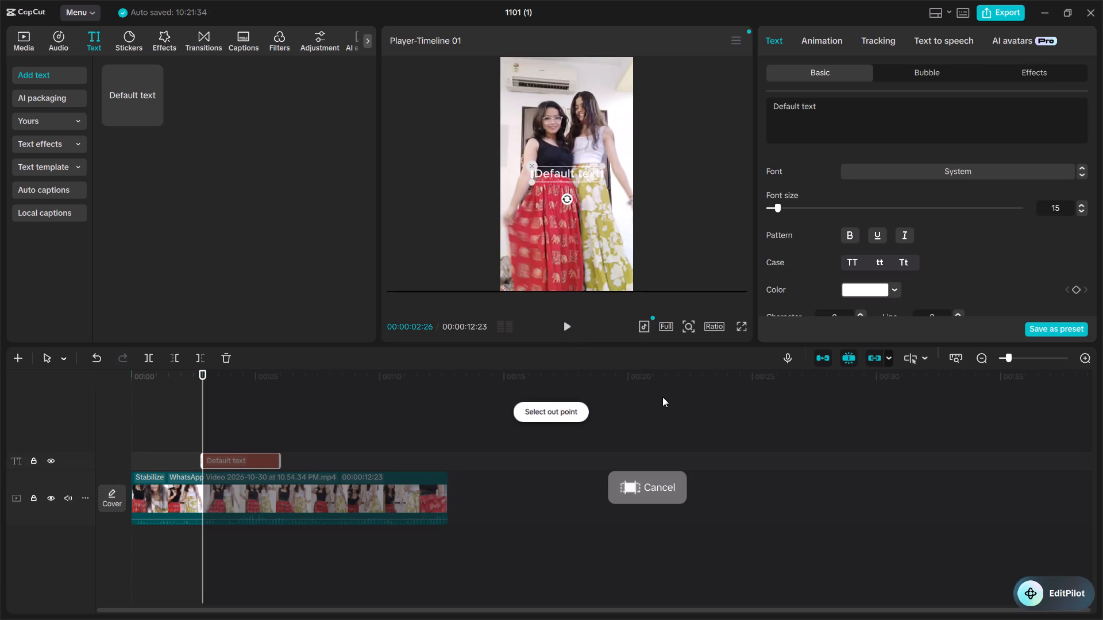
# Replace the default text with "You are my cutieeee".
pyautogui.click(813, 110)
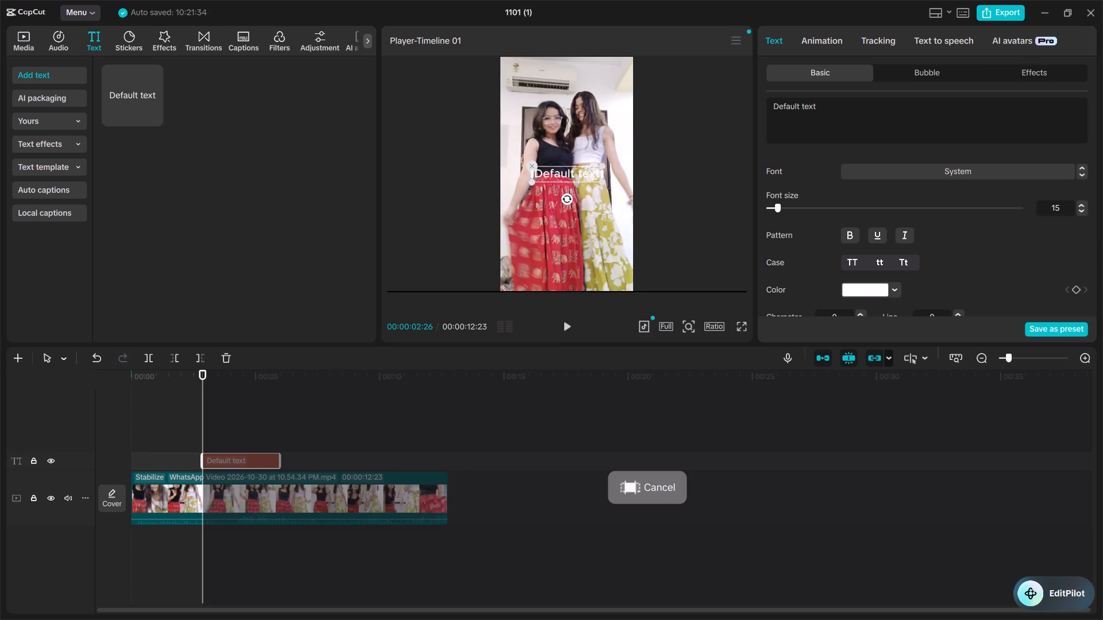
pyautogui.press('BackSpace')
pyautogui.press('BackSpace')
pyautogui.press('BackSpace')
pyautogui.press('BackSpace')
pyautogui.press('BackSpace')
pyautogui.press('BackSpace')
pyautogui.press('BackSpace')
pyautogui.press('BackSpace')
pyautogui.press('BackSpace')
pyautogui.press('BackSpace')
pyautogui.press('BackSpace')
pyautogui.press('BackSpace')
pyautogui.press('BackSpace')
pyautogui.press('BackSpace')
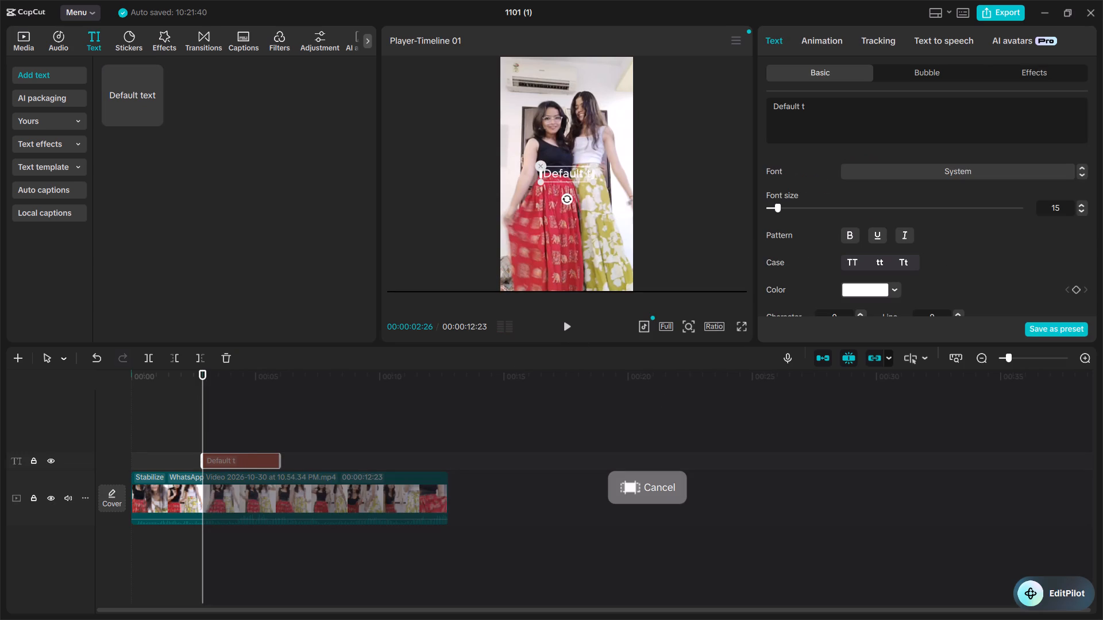
pyautogui.press('y')
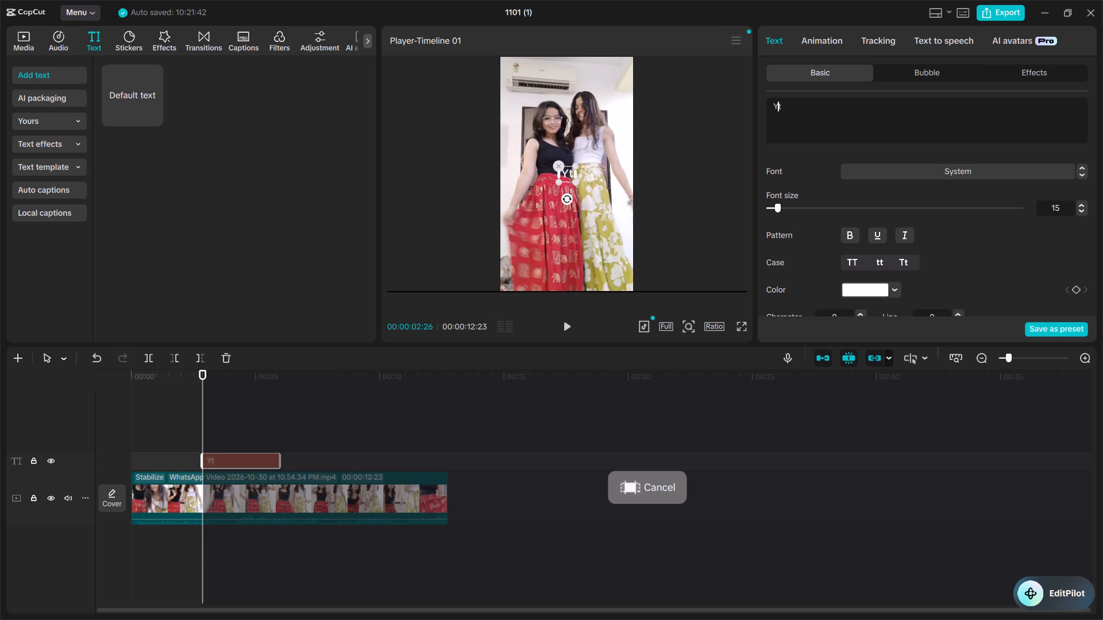
pyautogui.press('space')
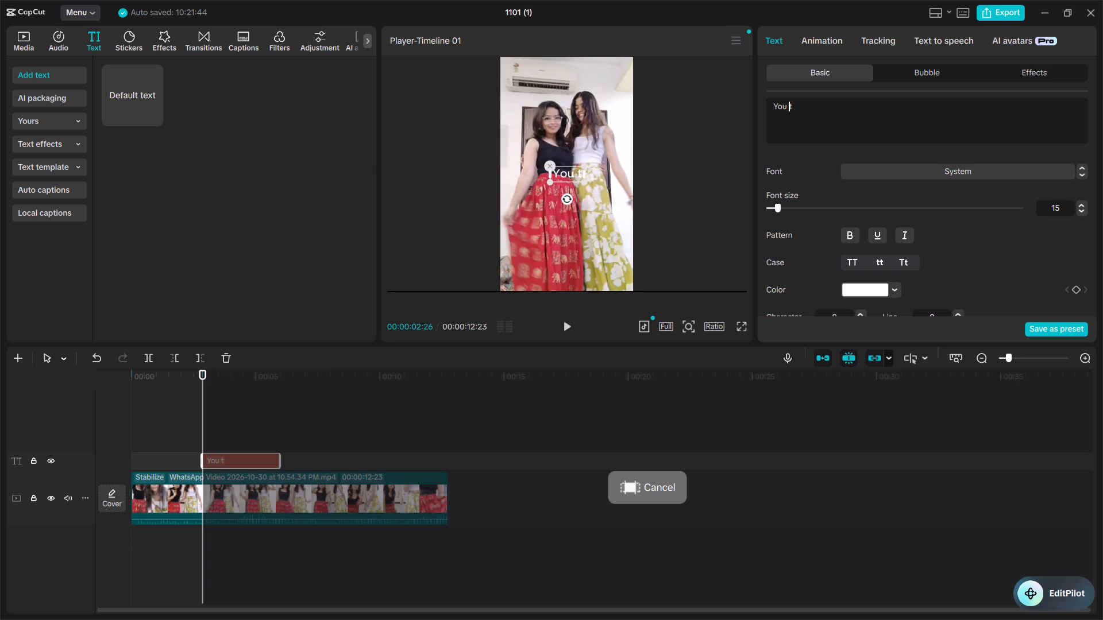
pyautogui.write('are my')
pyautogui.press('space')
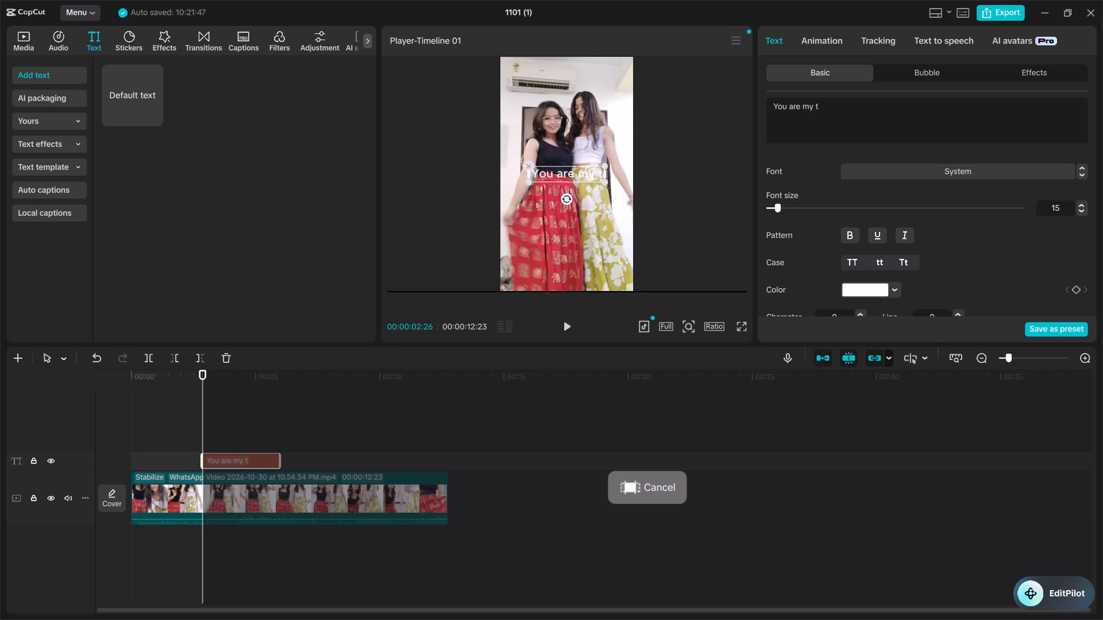
pyautogui.write('cutieee')
pyautogui.press('e')
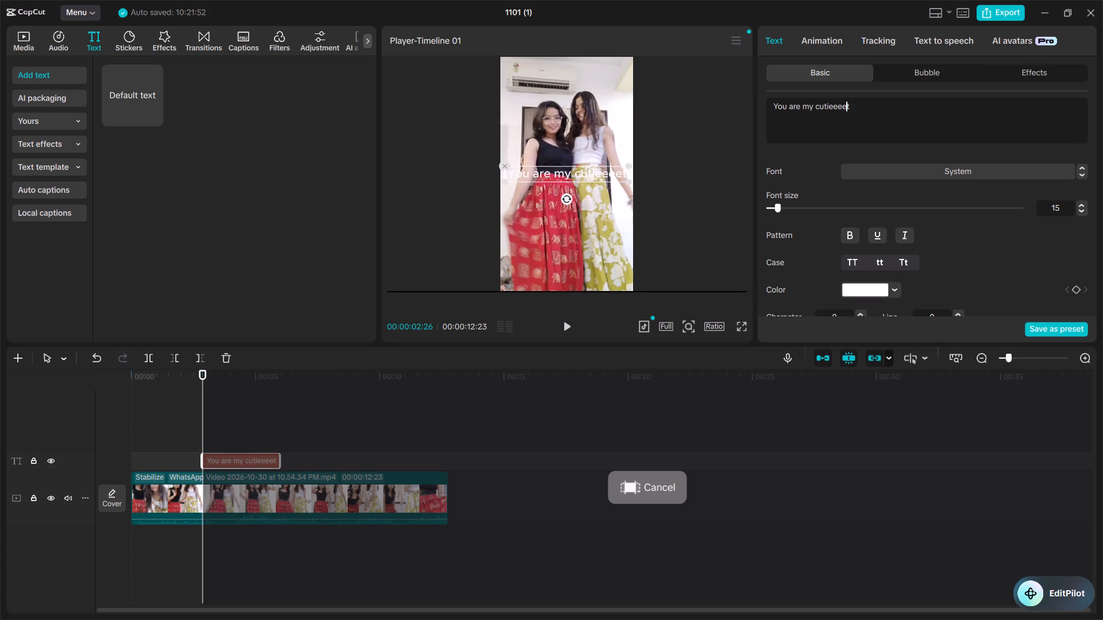
pyautogui.click(867, 114)
pyautogui.press('BackSpace')
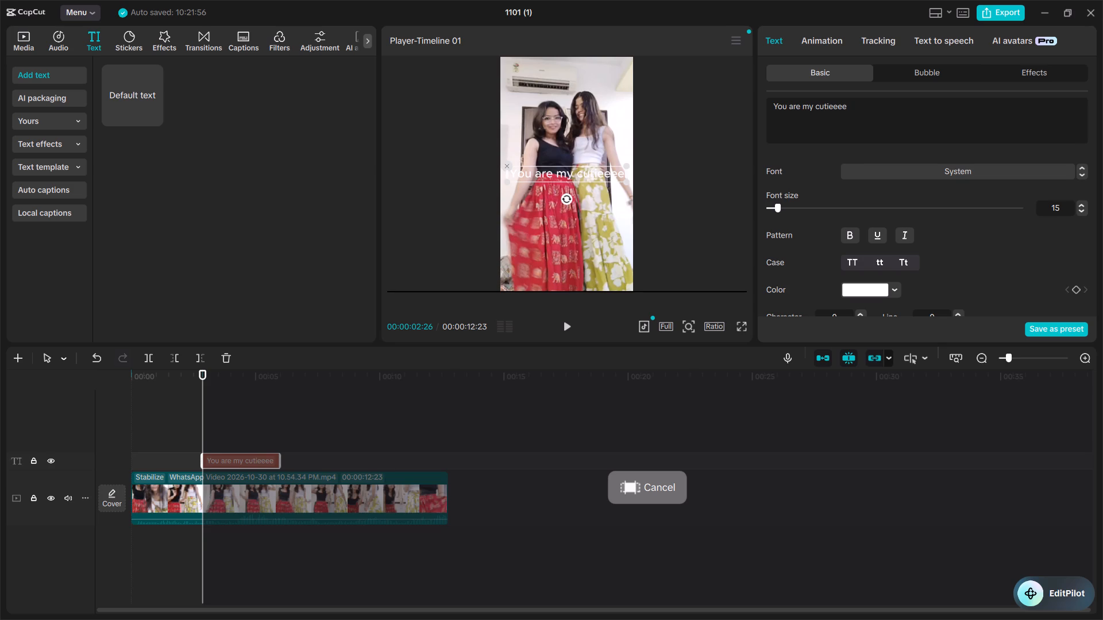
pyautogui.press('space')
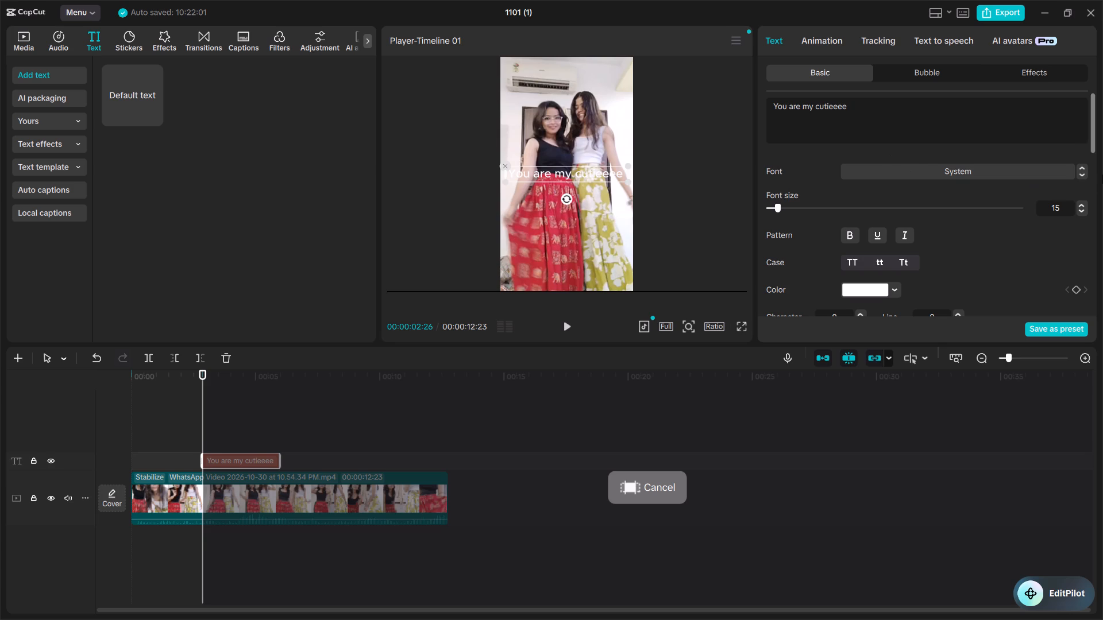
# Change the caption's font to AIGDT.
pyautogui.click(1081, 172)
pyautogui.click(1081, 172)
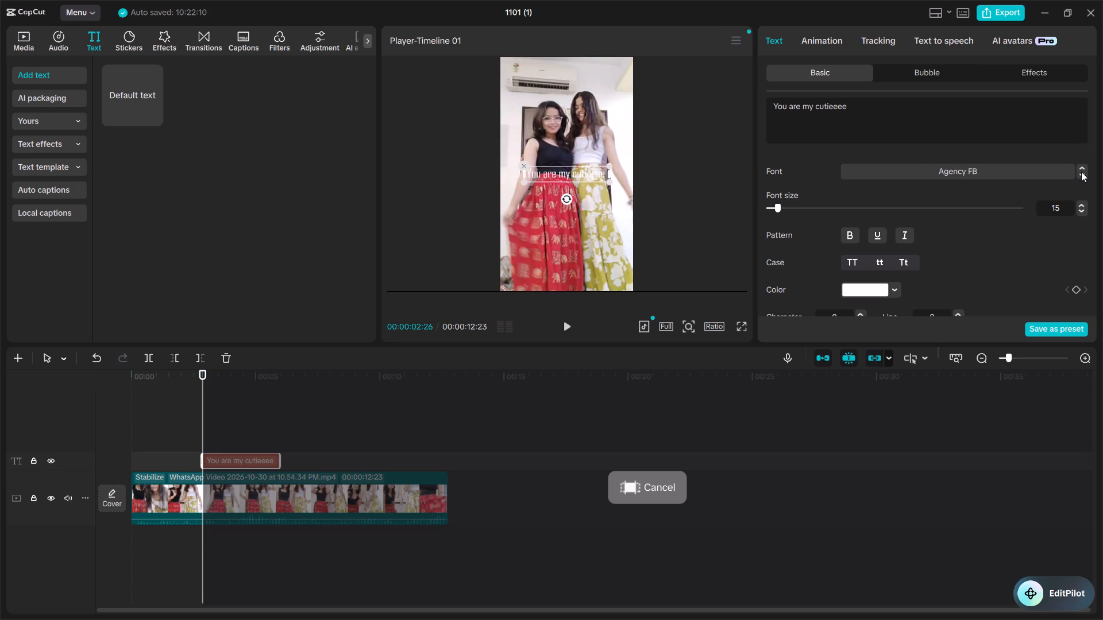
pyautogui.click(1081, 172)
pyautogui.click(1081, 172)
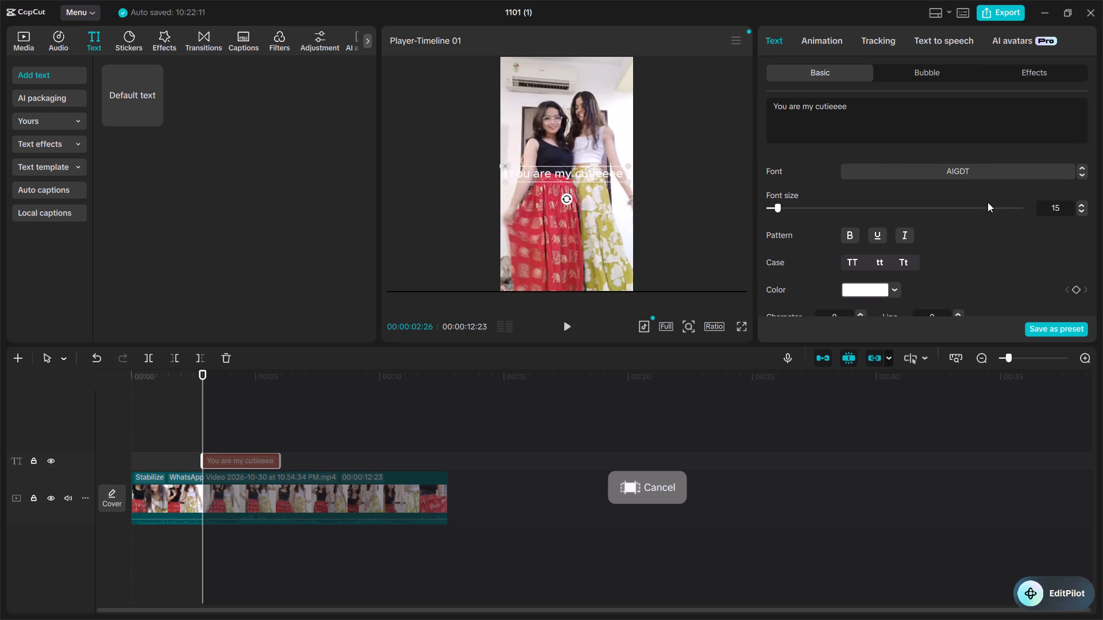
# Try several white preset text styles on the caption and settle on the first one with the black outline.
pyautogui.click(942, 72)
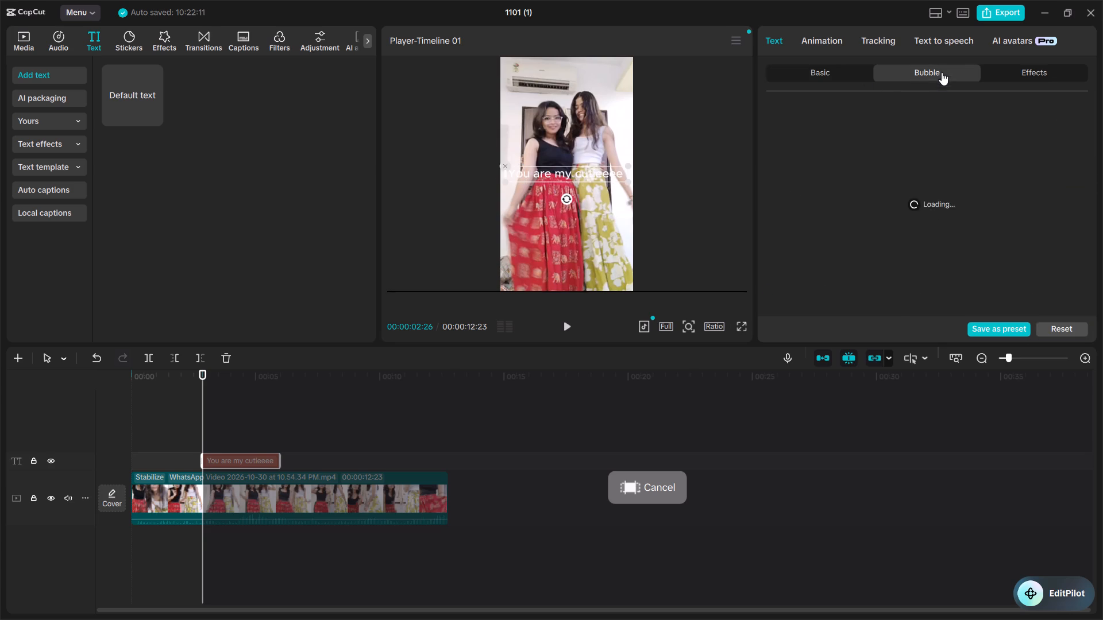
pyautogui.click(846, 73)
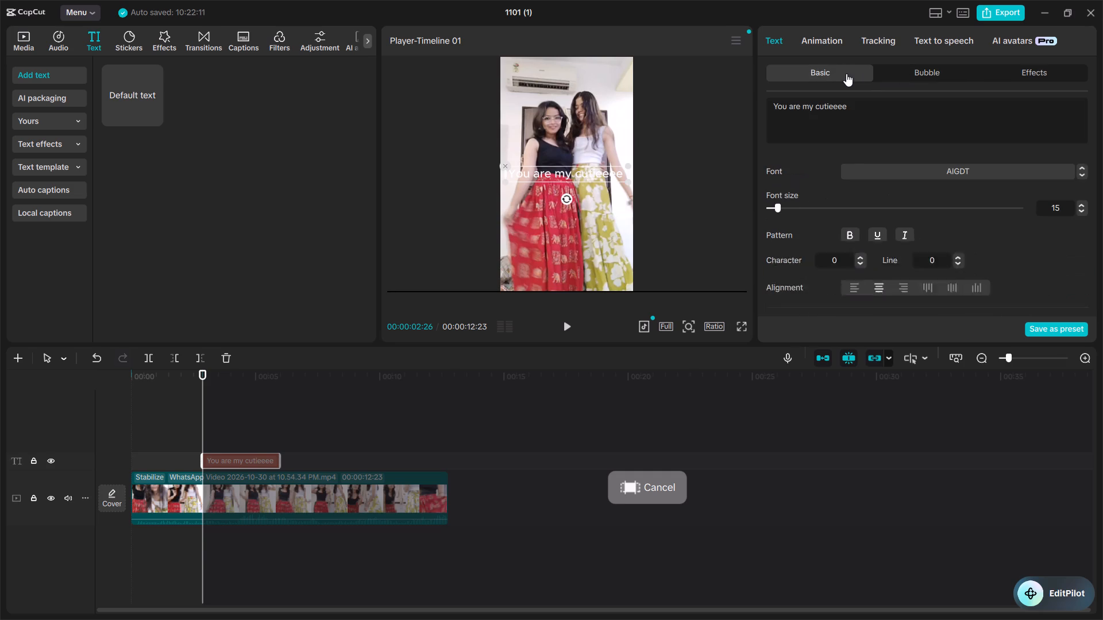
pyautogui.scroll(-3, 865, 260)
pyautogui.scroll(-2, 888, 210)
pyautogui.scroll(1, 860, 196)
pyautogui.click(824, 152)
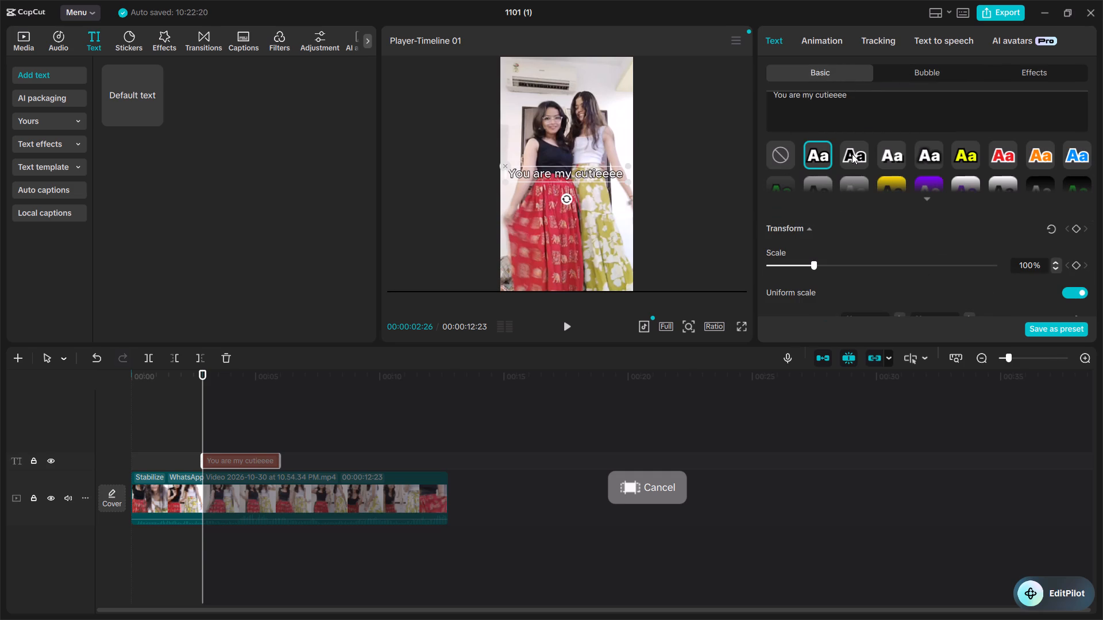
pyautogui.click(855, 154)
pyautogui.click(887, 150)
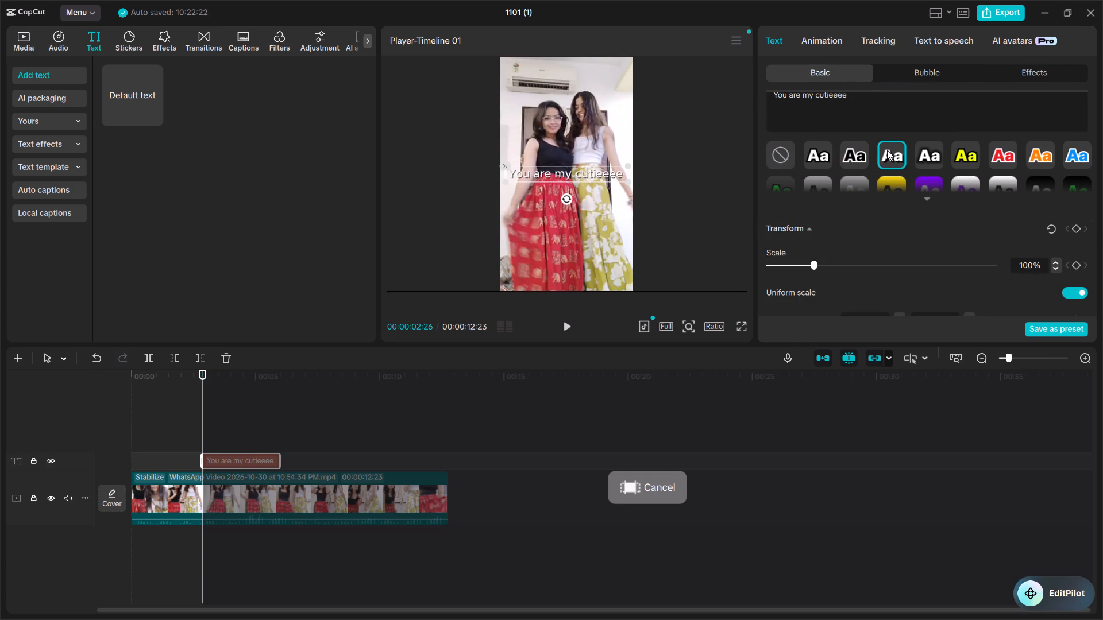
pyautogui.click(946, 155)
pyautogui.click(943, 157)
pyautogui.click(935, 157)
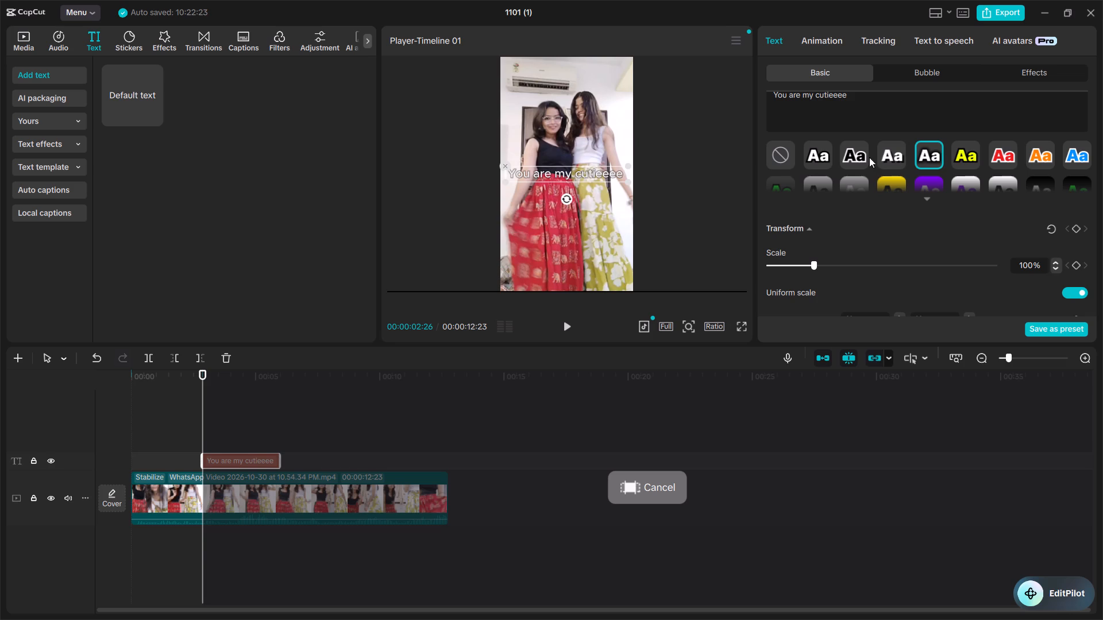
pyautogui.click(824, 158)
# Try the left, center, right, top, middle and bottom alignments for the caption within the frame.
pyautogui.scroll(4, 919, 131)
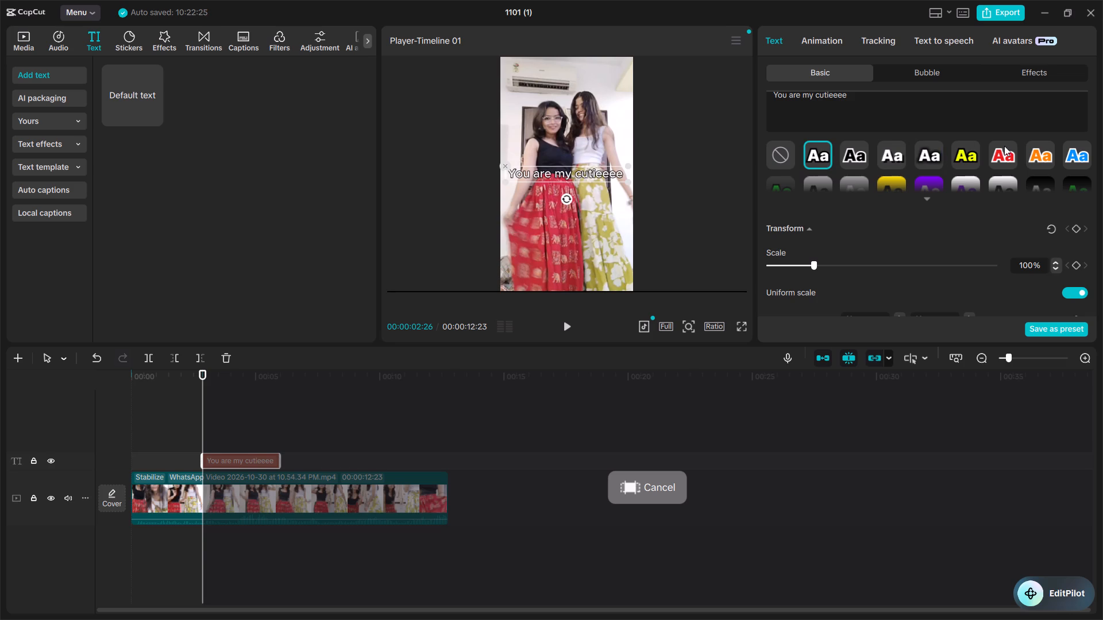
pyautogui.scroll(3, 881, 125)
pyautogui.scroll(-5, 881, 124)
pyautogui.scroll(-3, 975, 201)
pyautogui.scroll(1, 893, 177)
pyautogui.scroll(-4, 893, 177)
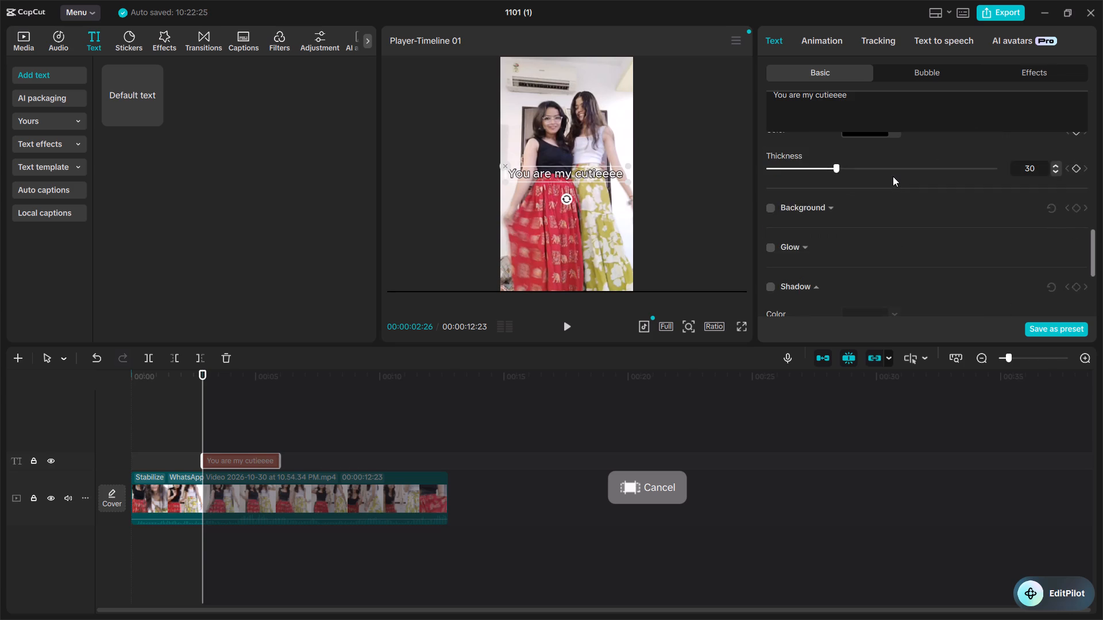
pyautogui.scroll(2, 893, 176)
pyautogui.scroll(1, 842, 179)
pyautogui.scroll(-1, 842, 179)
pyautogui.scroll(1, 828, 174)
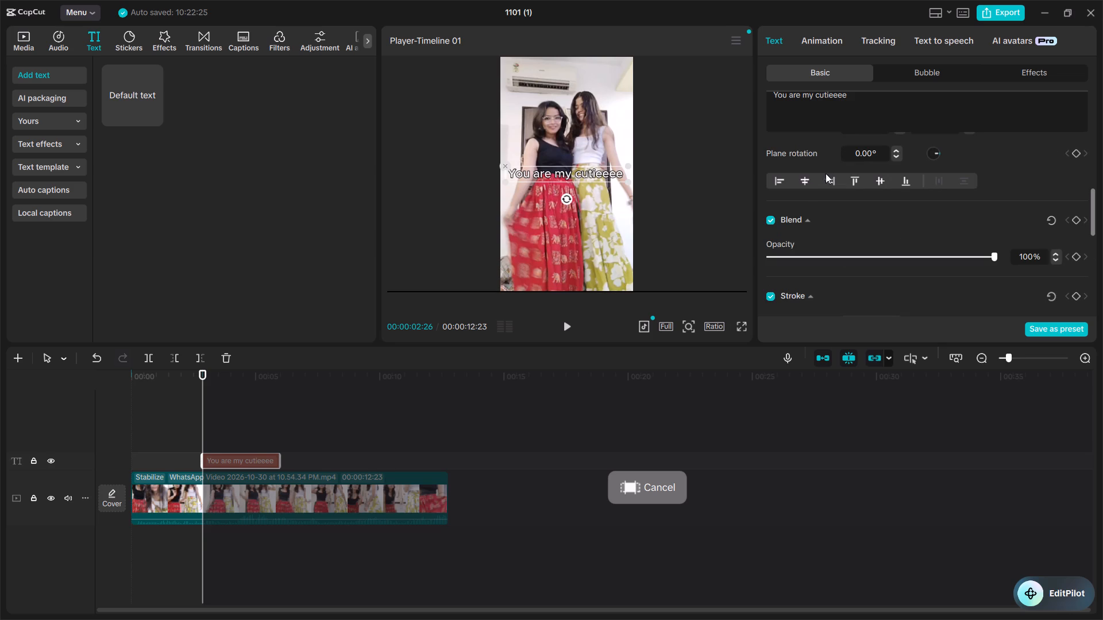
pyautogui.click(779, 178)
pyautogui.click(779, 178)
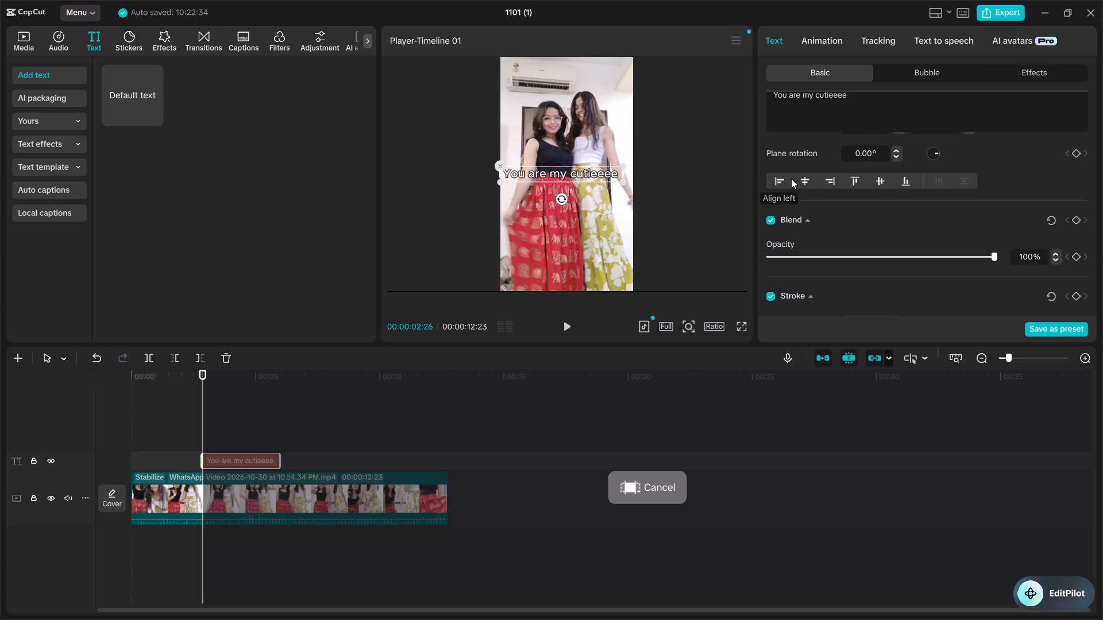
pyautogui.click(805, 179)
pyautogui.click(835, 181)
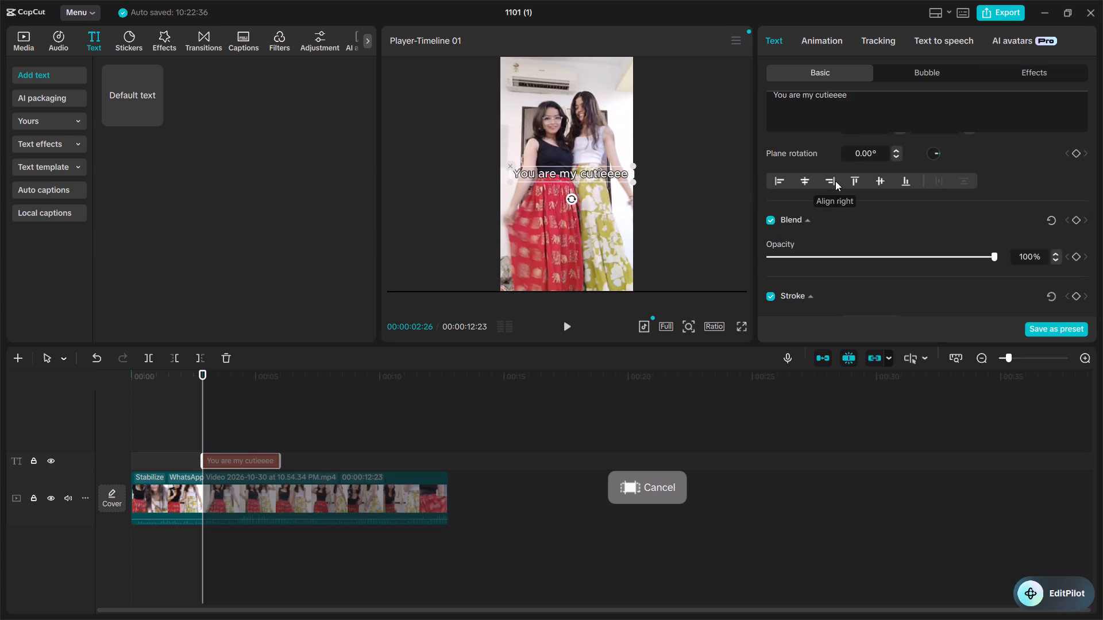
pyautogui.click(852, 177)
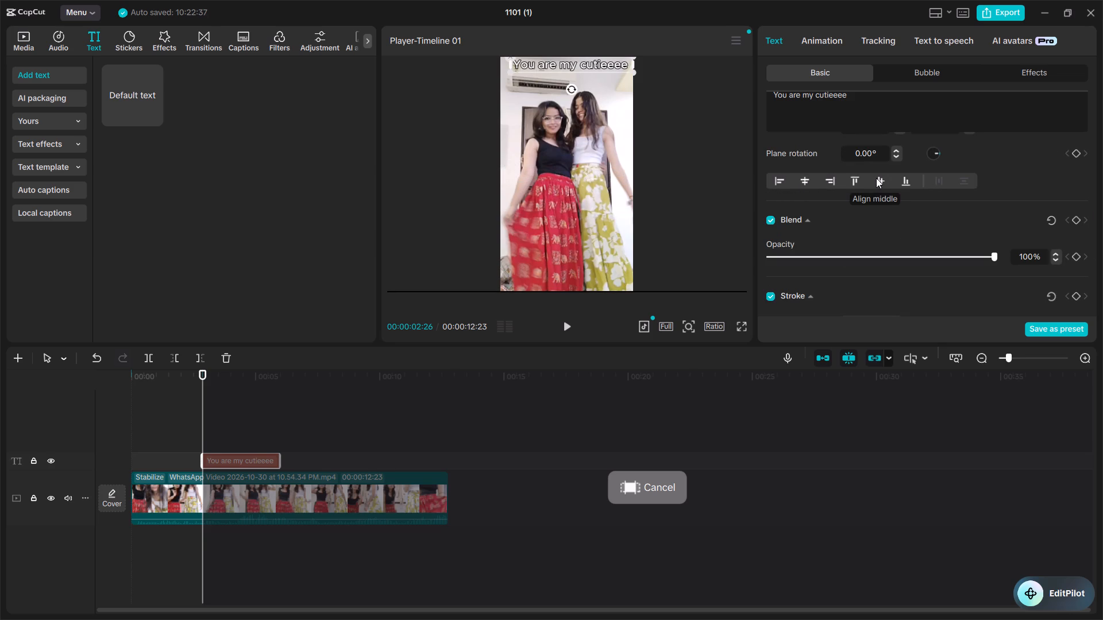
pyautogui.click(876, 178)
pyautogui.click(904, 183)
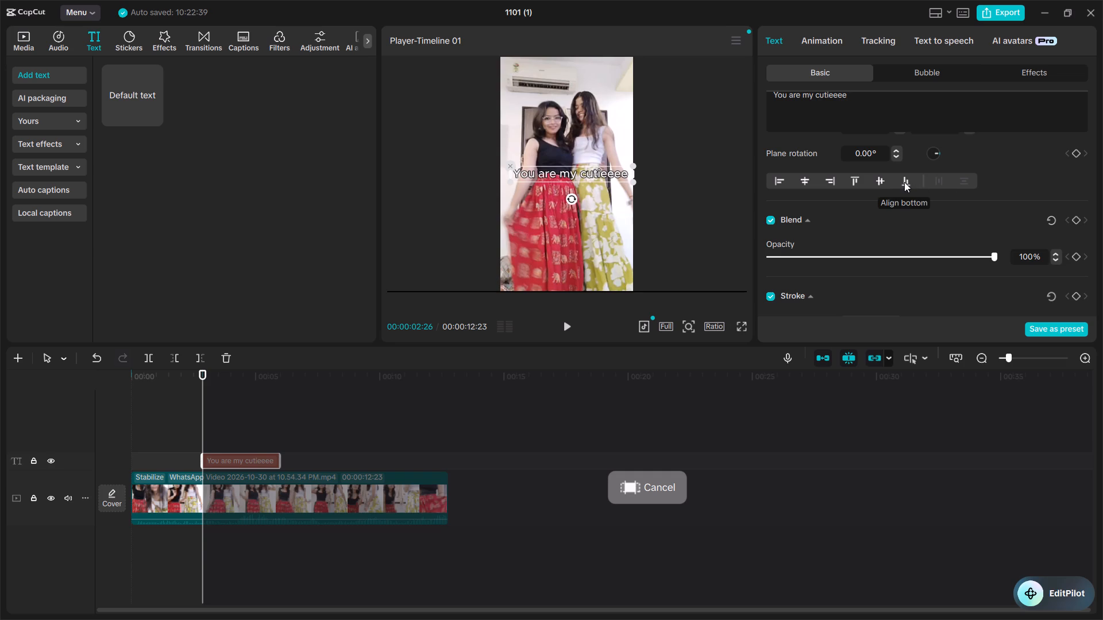
# Align the caption to the left edge and vertical middle of the frame, trying center and bottom alignment on the way.
pyautogui.click(799, 178)
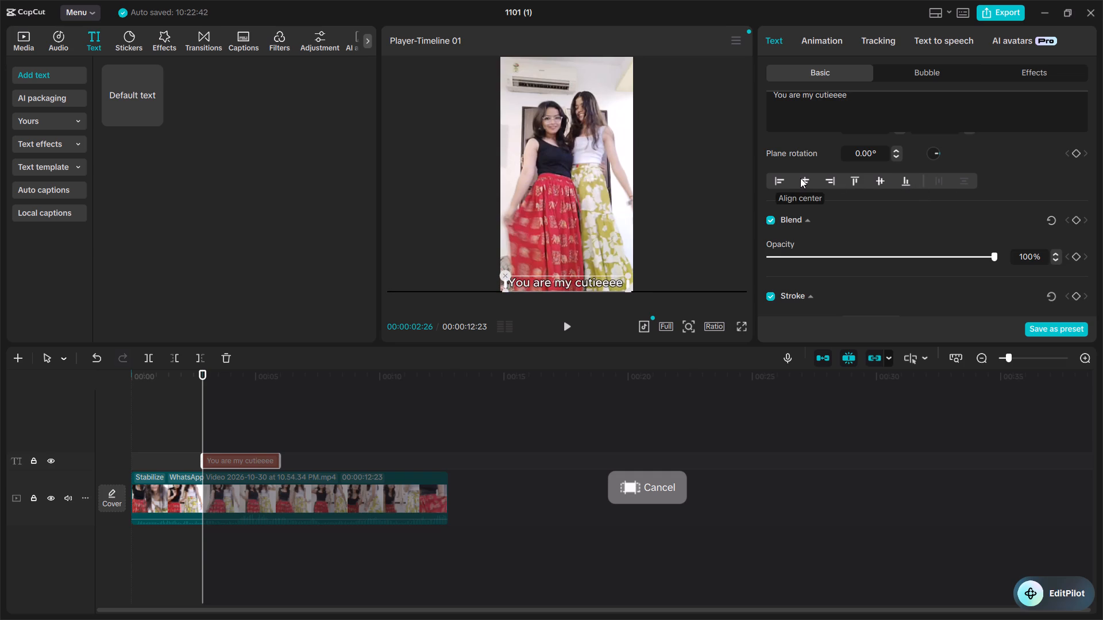
pyautogui.click(780, 179)
pyautogui.click(907, 179)
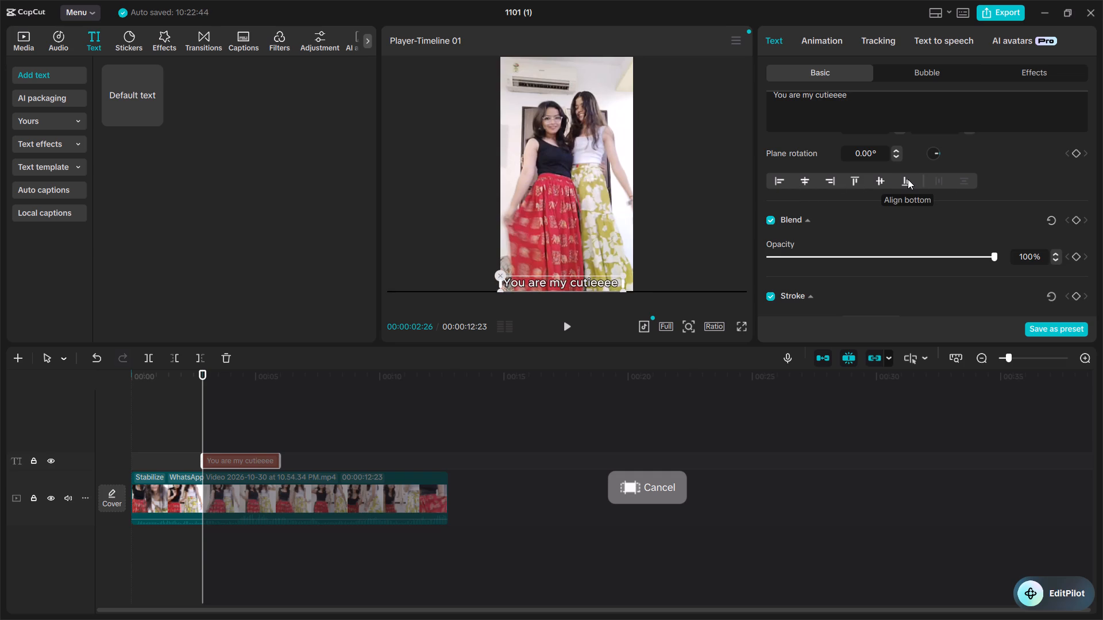
pyautogui.click(908, 179)
pyautogui.click(908, 179)
pyautogui.click(901, 182)
pyautogui.click(883, 183)
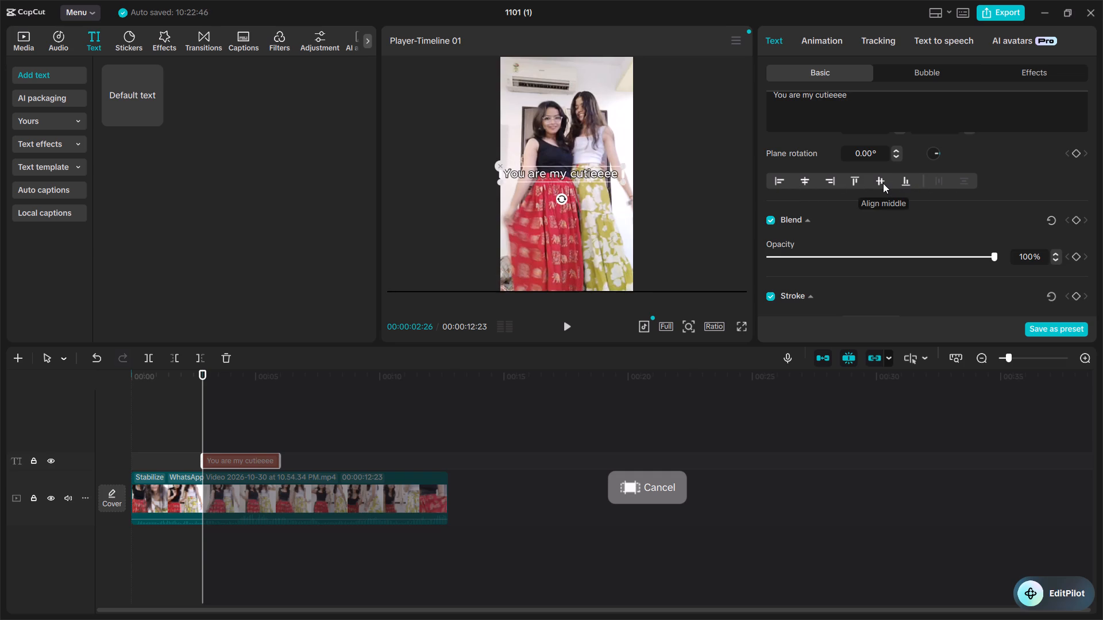
# Align the caption to the horizontal center of the frame.
pyautogui.click(804, 181)
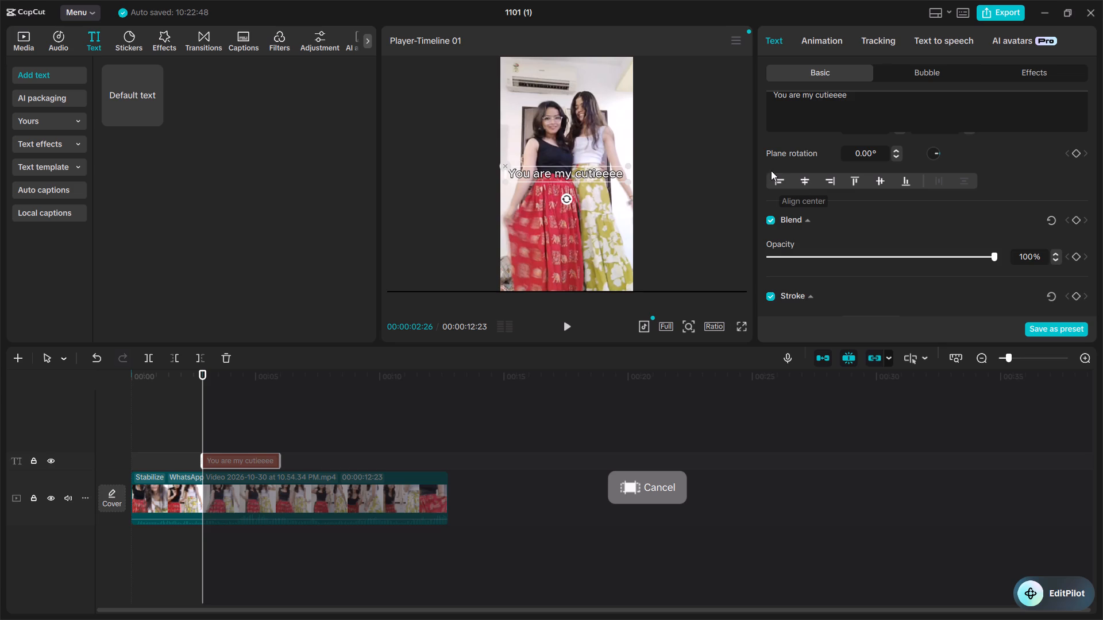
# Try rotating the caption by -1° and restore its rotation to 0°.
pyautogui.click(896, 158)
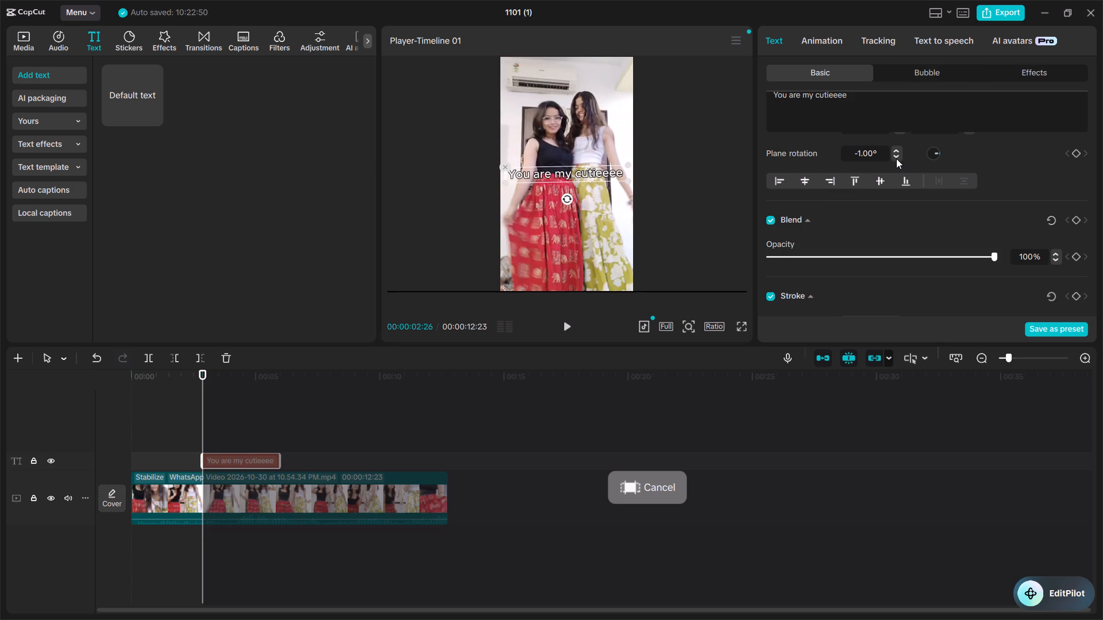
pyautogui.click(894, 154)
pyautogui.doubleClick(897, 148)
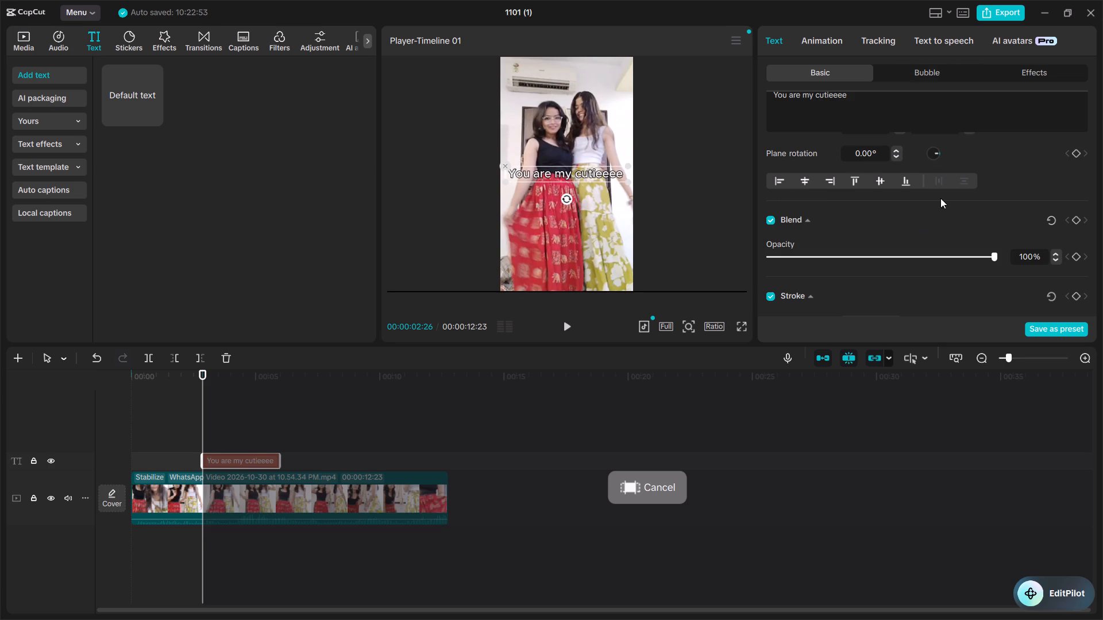
# Look through the caption's Background, Glow and Shadow options.
pyautogui.scroll(-3, 952, 197)
pyautogui.scroll(-1, 836, 171)
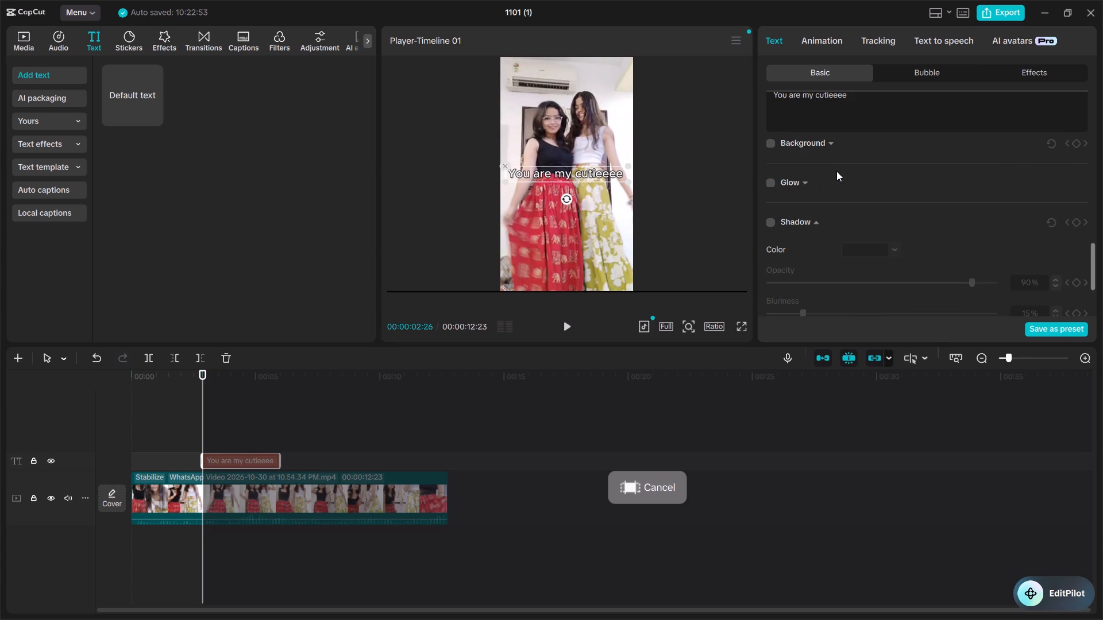
pyautogui.scroll(-1, 836, 171)
pyautogui.scroll(1, 836, 171)
pyautogui.click(815, 149)
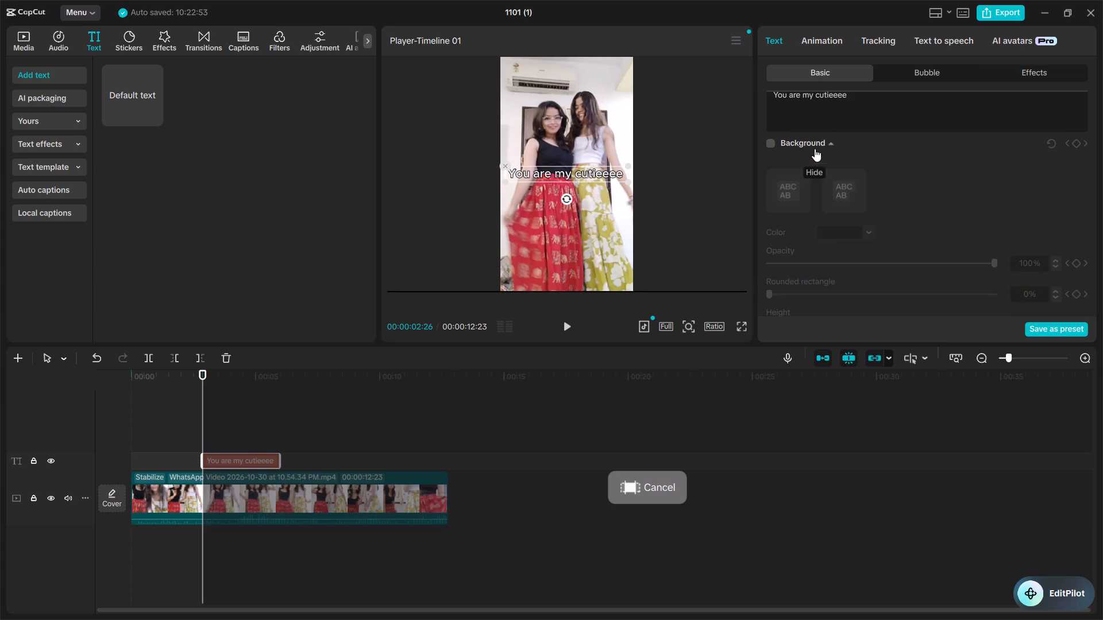
pyautogui.scroll(-4, 838, 215)
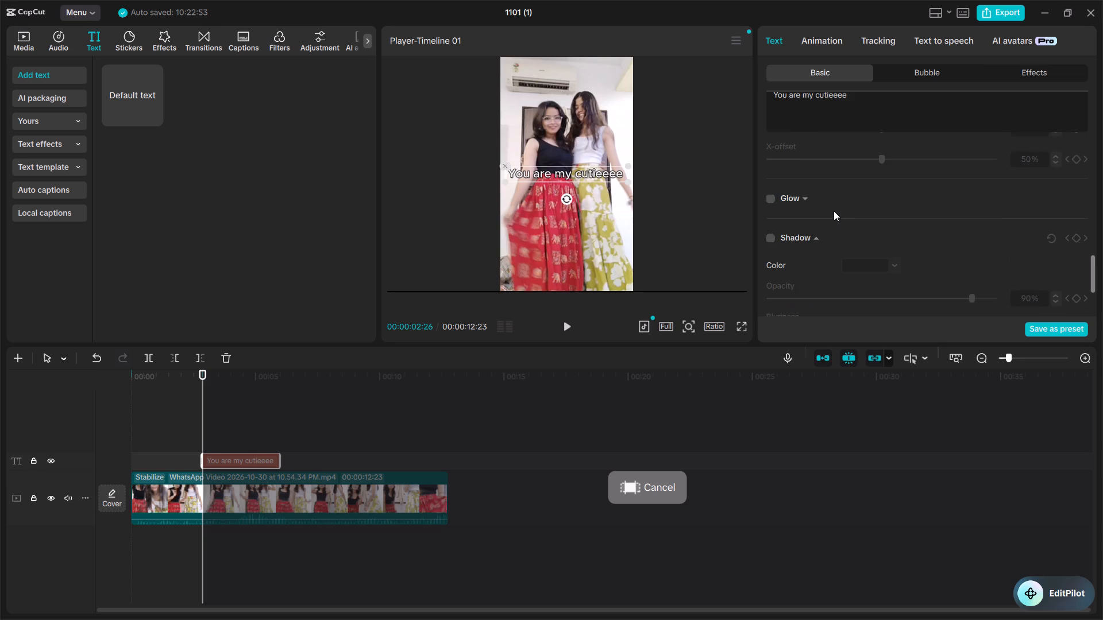
pyautogui.click(822, 201)
pyautogui.scroll(-2, 823, 201)
pyautogui.scroll(1, 823, 201)
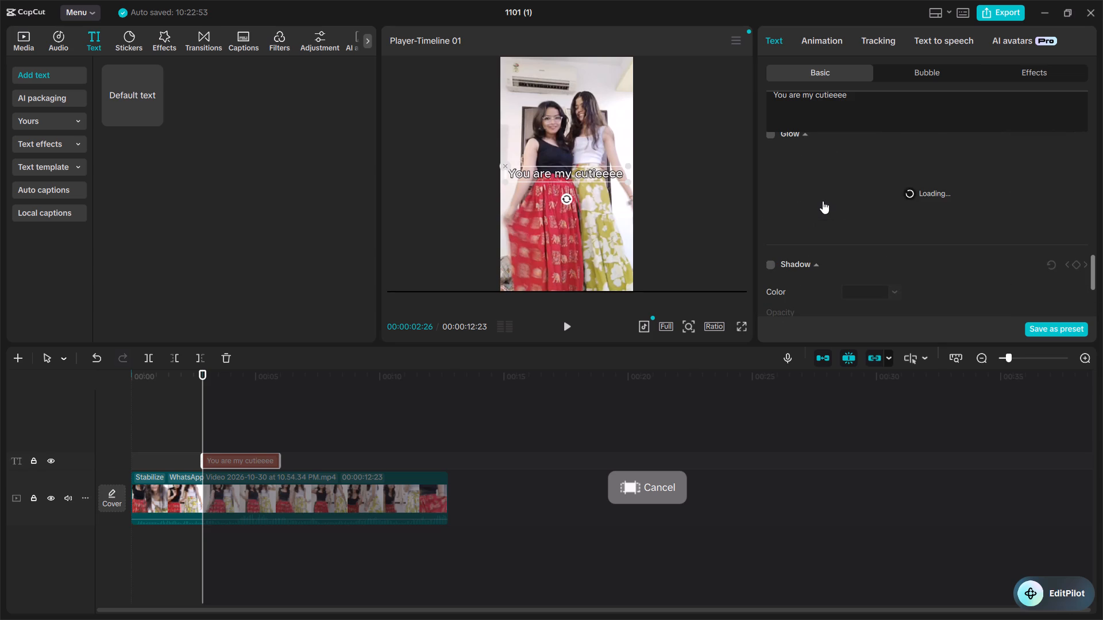
pyautogui.scroll(-1, 823, 201)
pyautogui.click(823, 201)
pyautogui.scroll(-3, 823, 201)
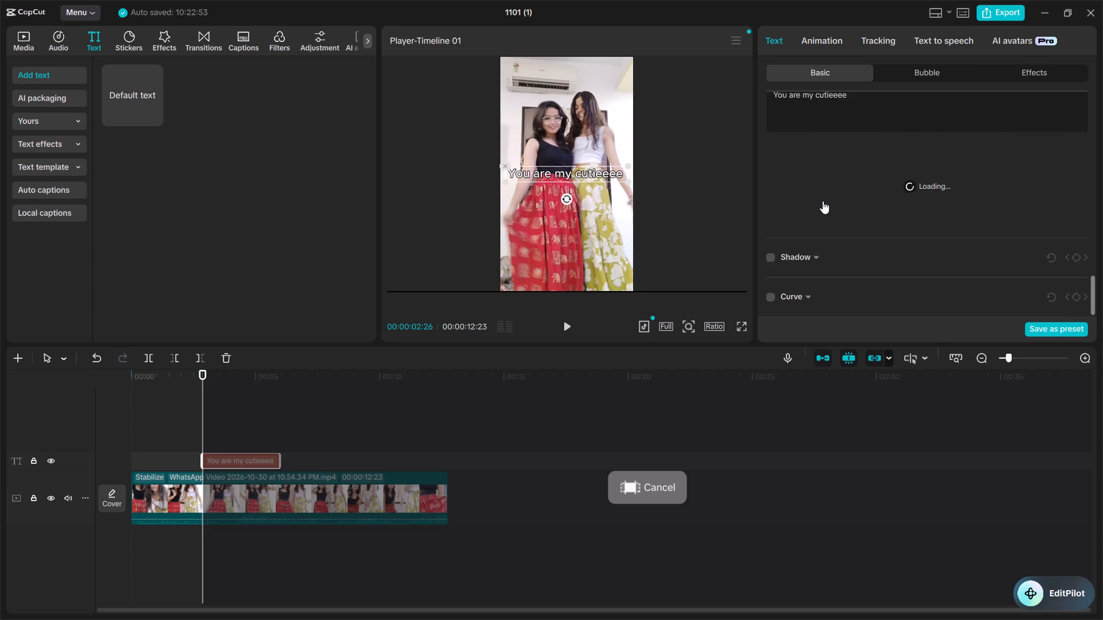
pyautogui.scroll(-5, 823, 201)
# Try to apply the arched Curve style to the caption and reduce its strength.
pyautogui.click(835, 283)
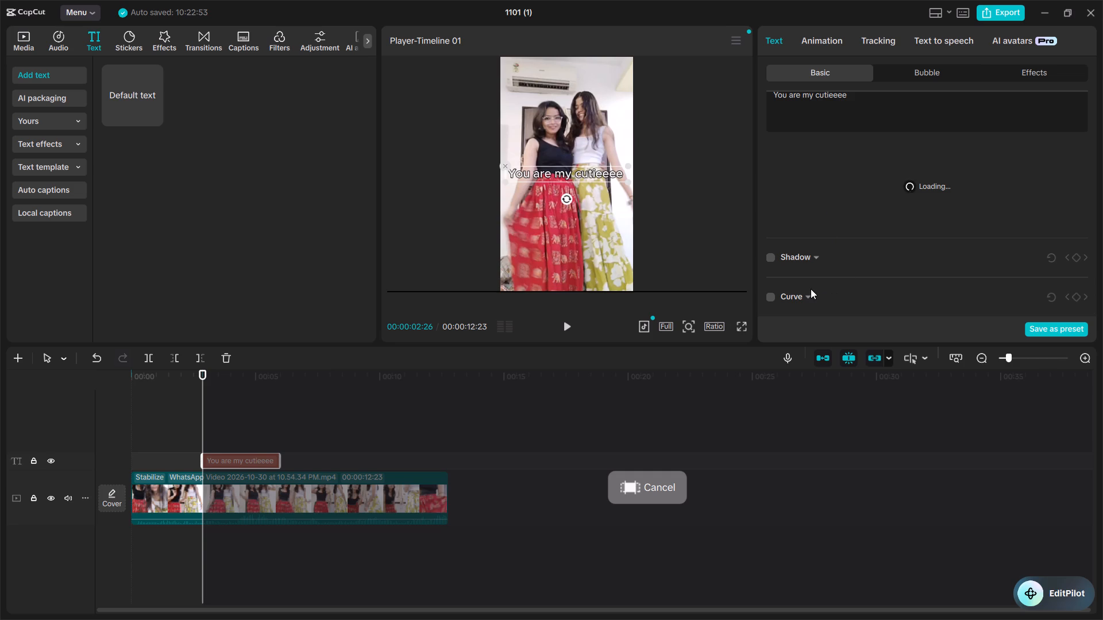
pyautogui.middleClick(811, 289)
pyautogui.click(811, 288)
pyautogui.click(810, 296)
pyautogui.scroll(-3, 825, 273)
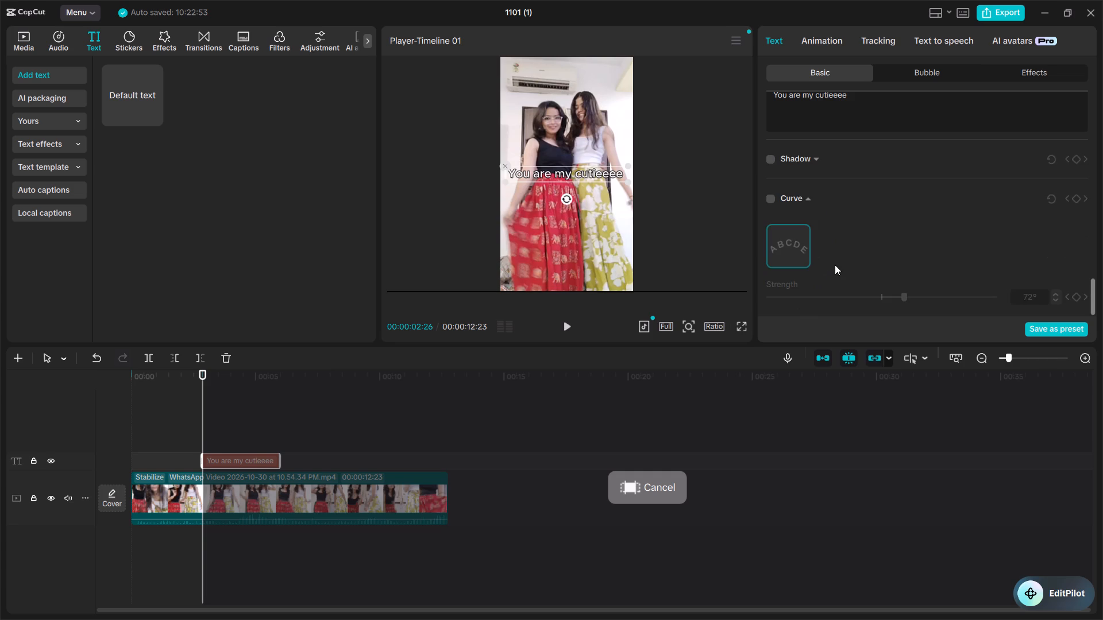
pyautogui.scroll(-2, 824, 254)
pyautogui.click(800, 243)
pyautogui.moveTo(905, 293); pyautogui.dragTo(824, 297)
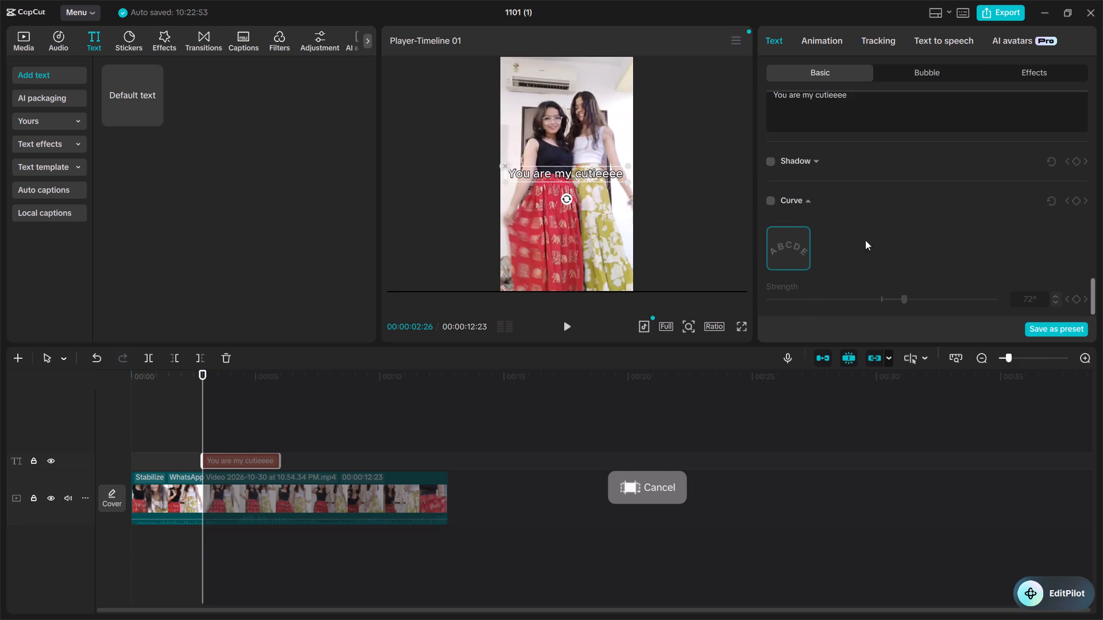
# Make the caption text bold.
pyautogui.scroll(-6, 938, 212)
pyautogui.scroll(11, 871, 251)
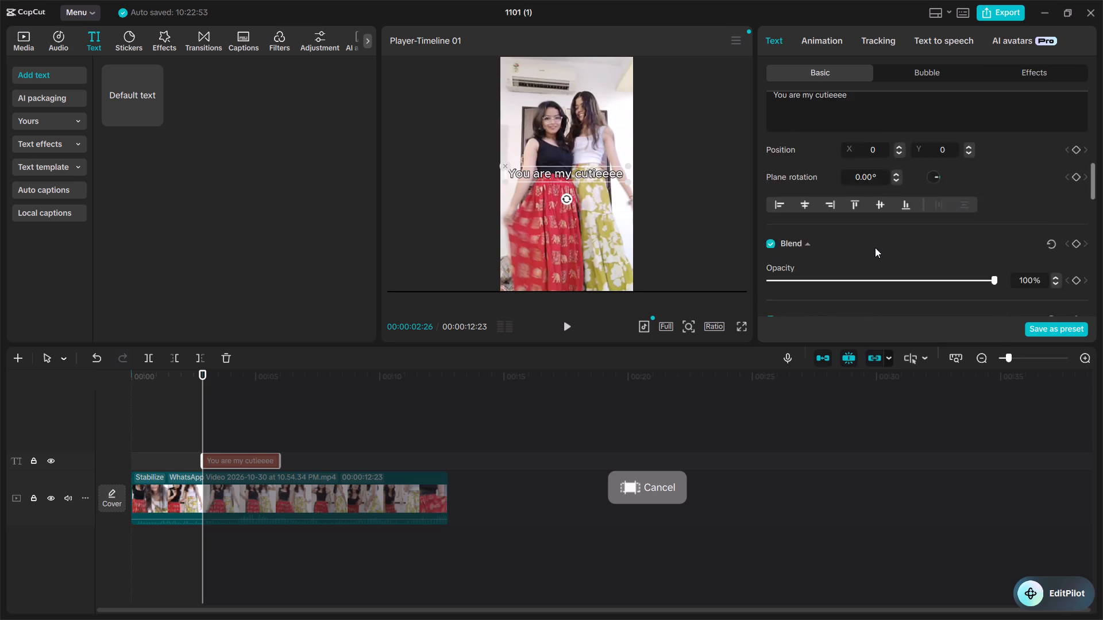
pyautogui.scroll(7, 875, 247)
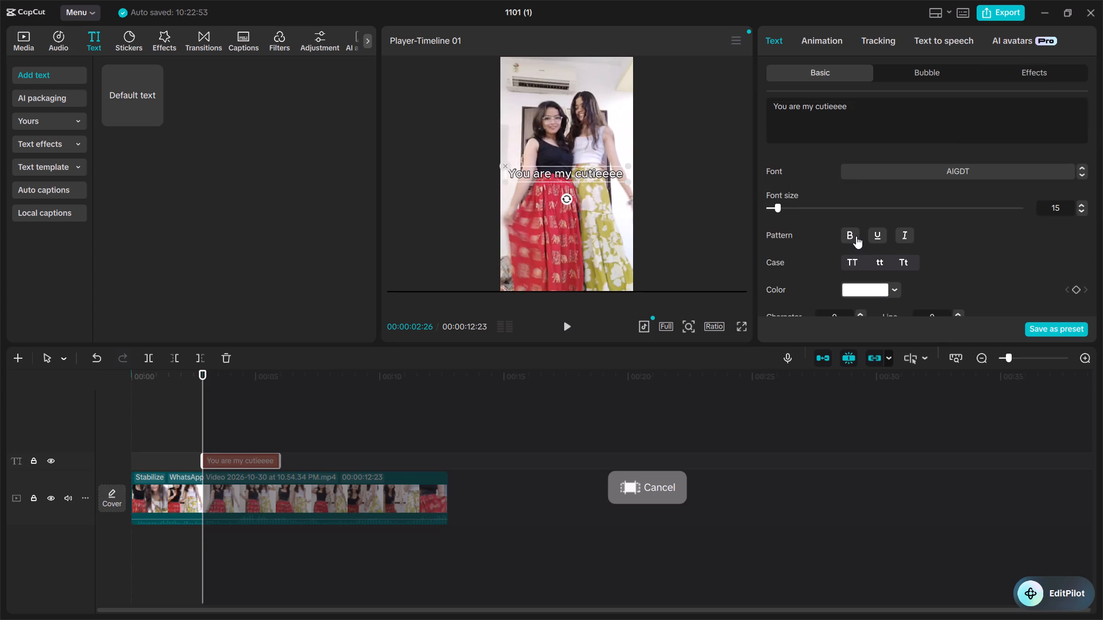
pyautogui.click(855, 235)
pyautogui.click(857, 235)
pyautogui.click(857, 235)
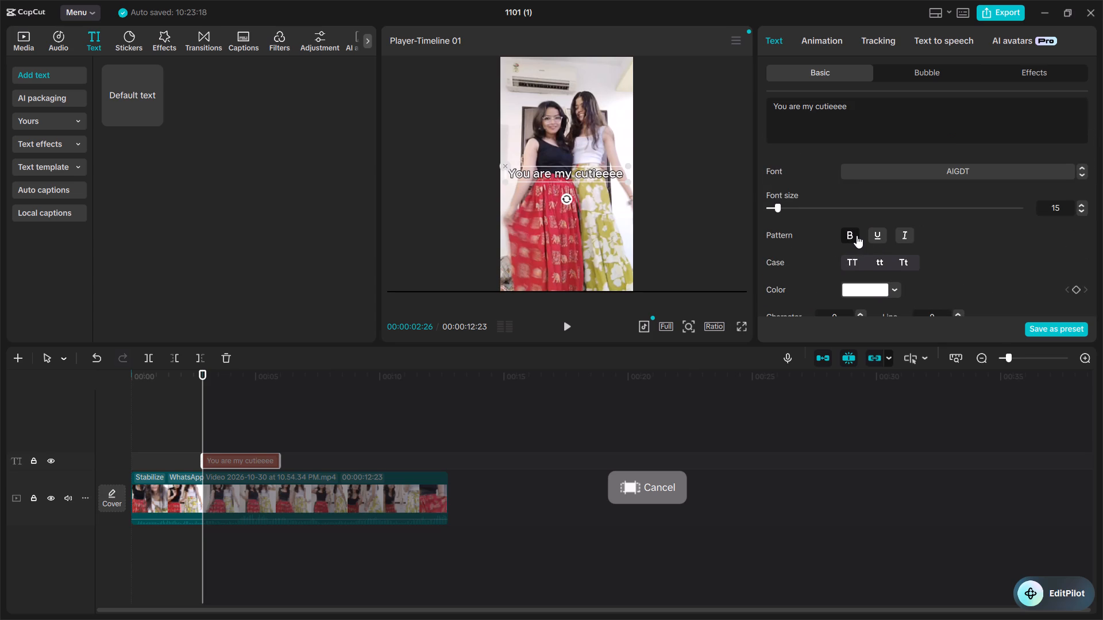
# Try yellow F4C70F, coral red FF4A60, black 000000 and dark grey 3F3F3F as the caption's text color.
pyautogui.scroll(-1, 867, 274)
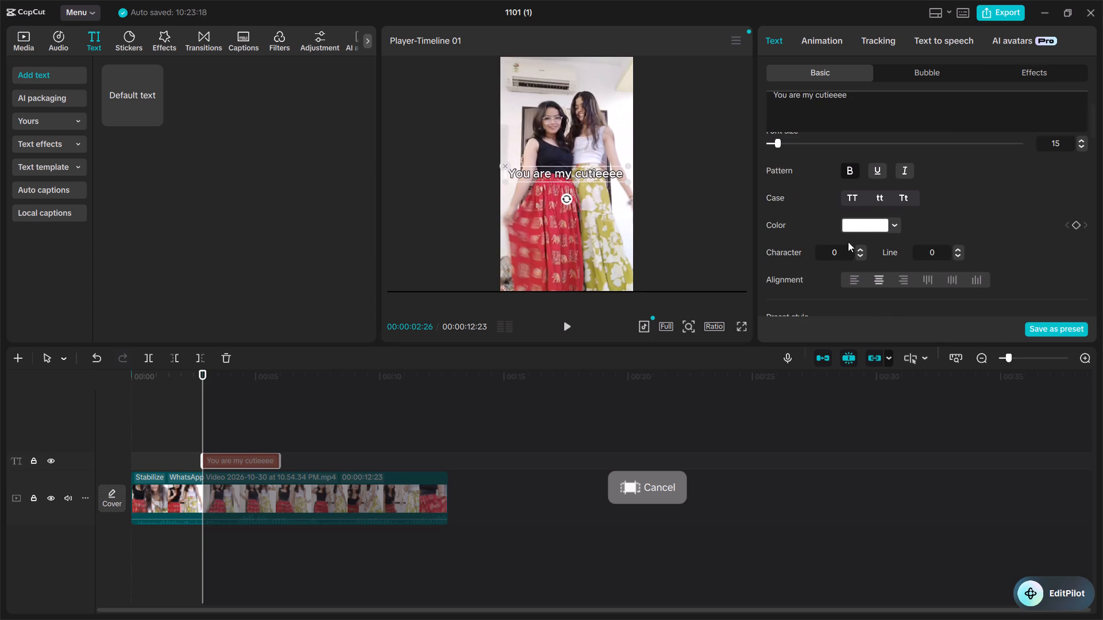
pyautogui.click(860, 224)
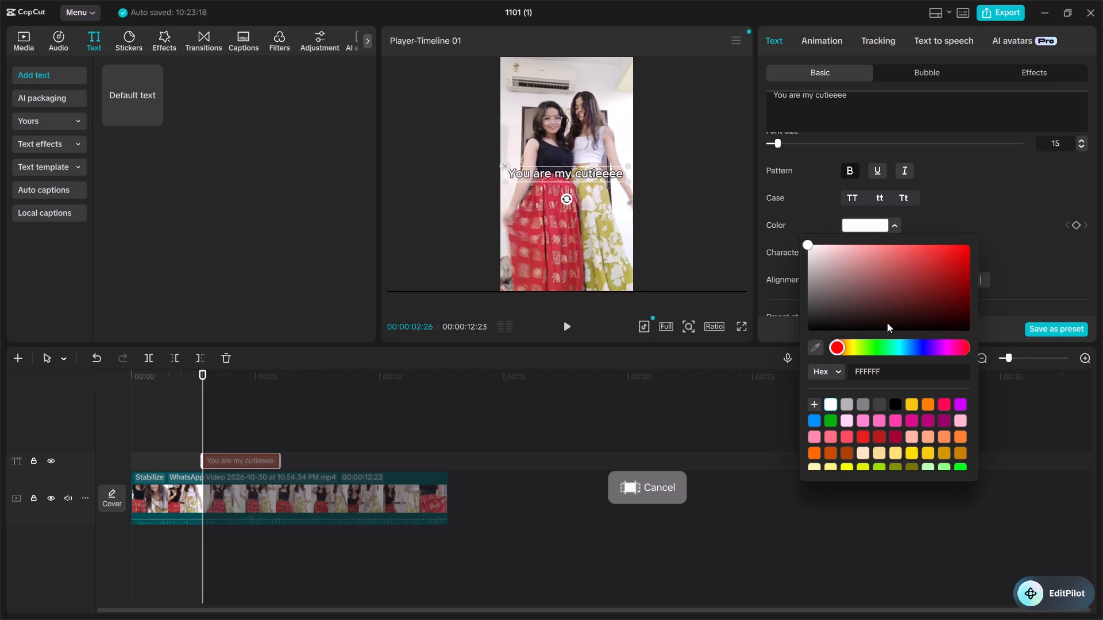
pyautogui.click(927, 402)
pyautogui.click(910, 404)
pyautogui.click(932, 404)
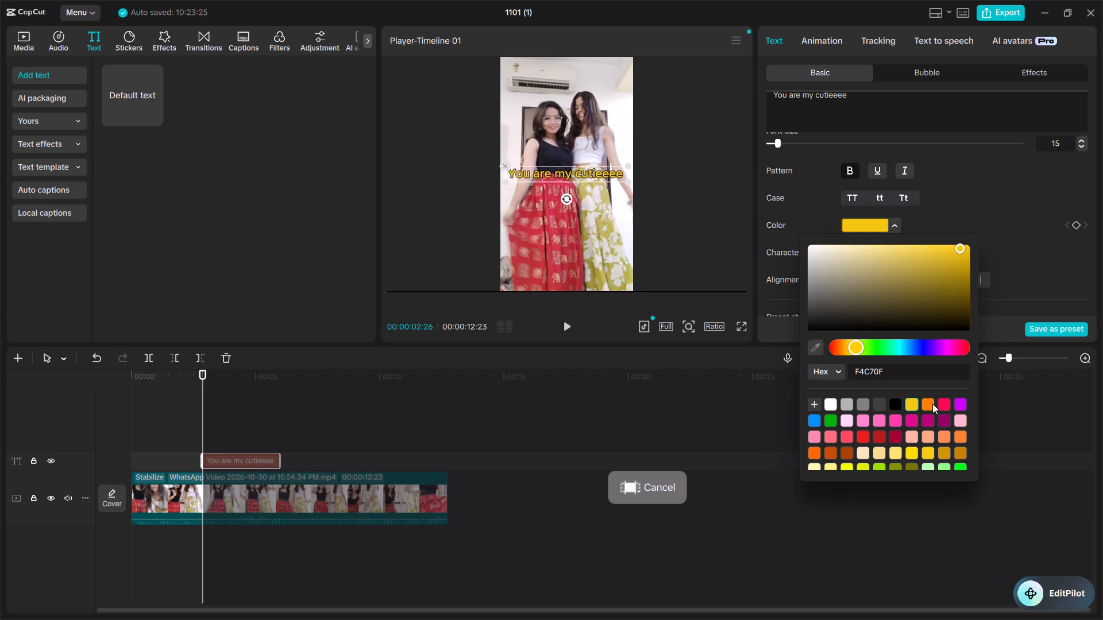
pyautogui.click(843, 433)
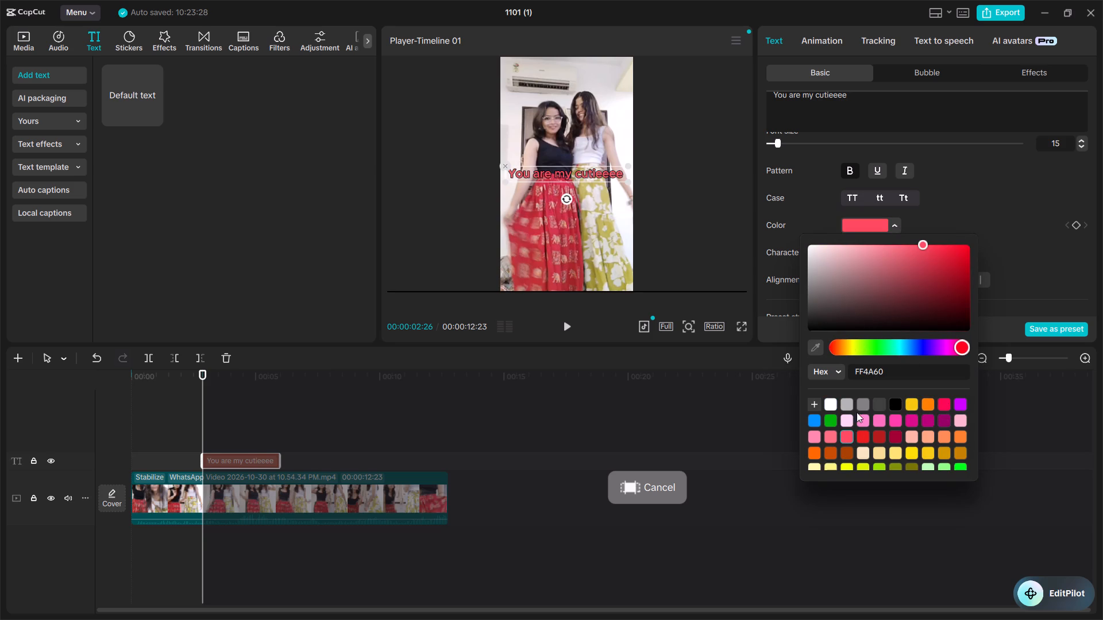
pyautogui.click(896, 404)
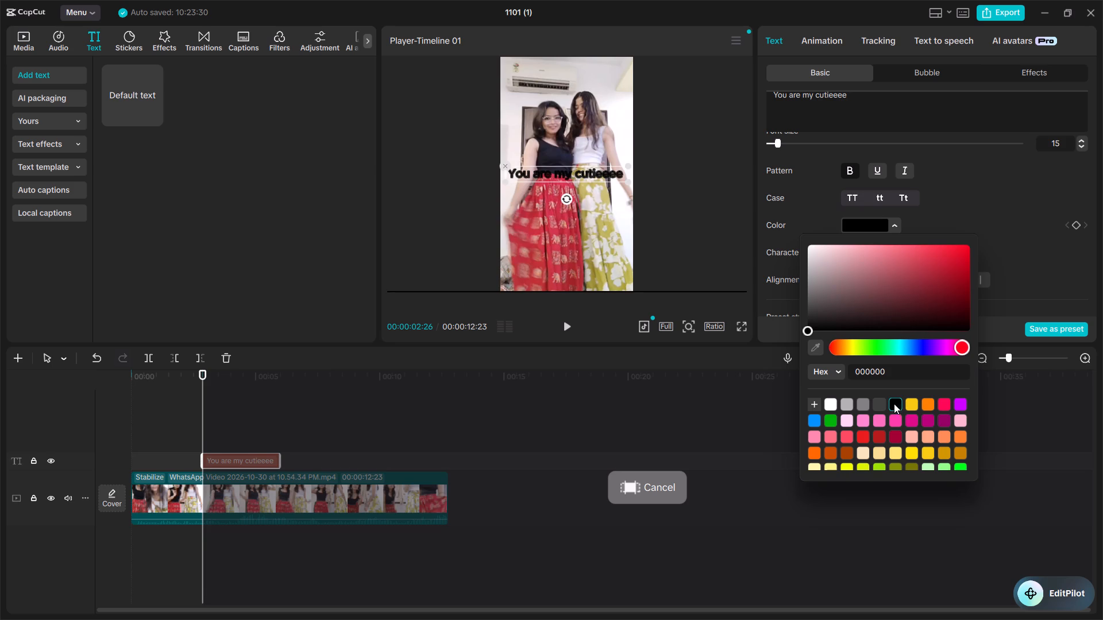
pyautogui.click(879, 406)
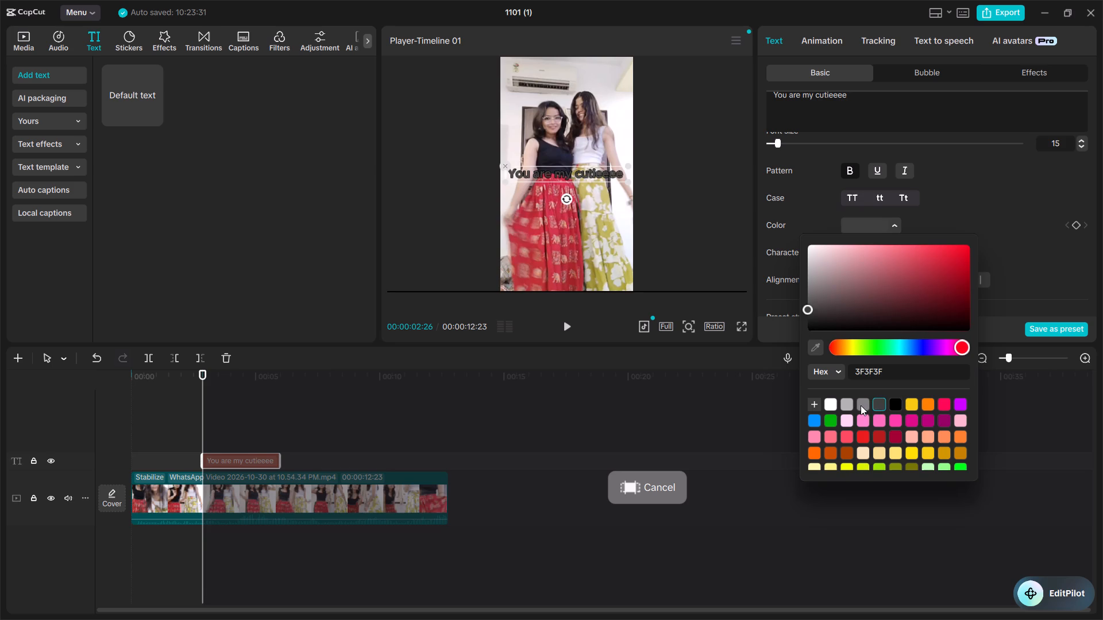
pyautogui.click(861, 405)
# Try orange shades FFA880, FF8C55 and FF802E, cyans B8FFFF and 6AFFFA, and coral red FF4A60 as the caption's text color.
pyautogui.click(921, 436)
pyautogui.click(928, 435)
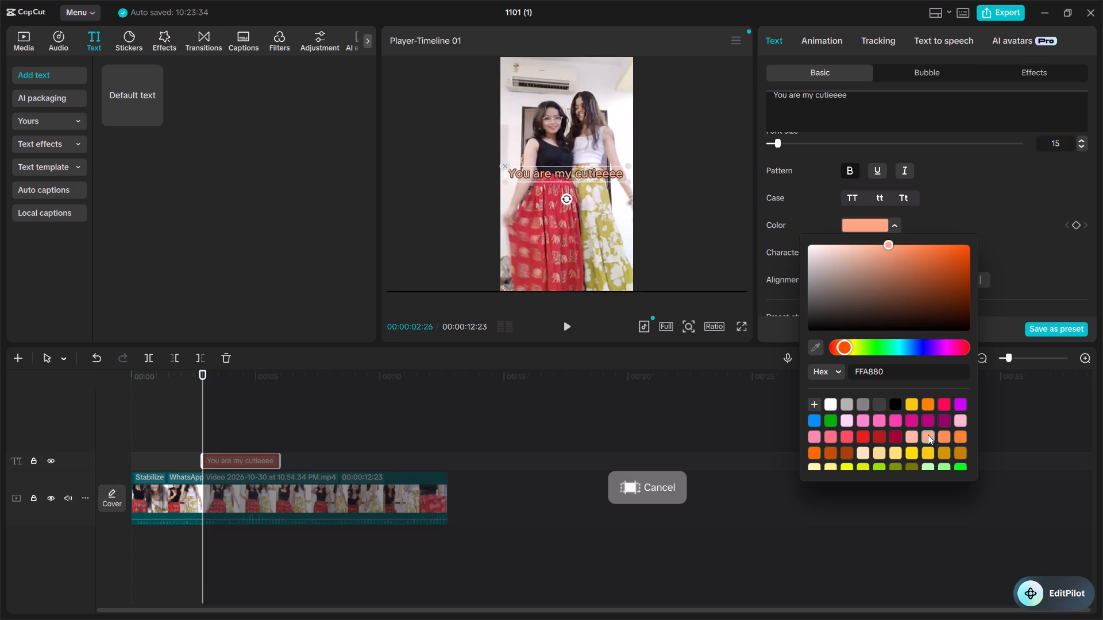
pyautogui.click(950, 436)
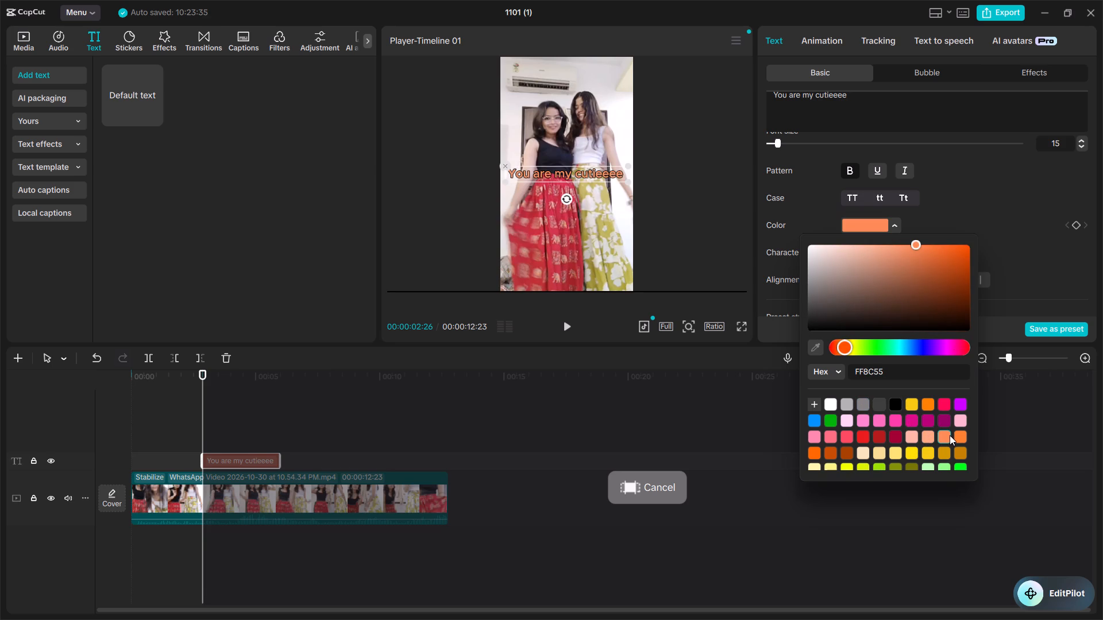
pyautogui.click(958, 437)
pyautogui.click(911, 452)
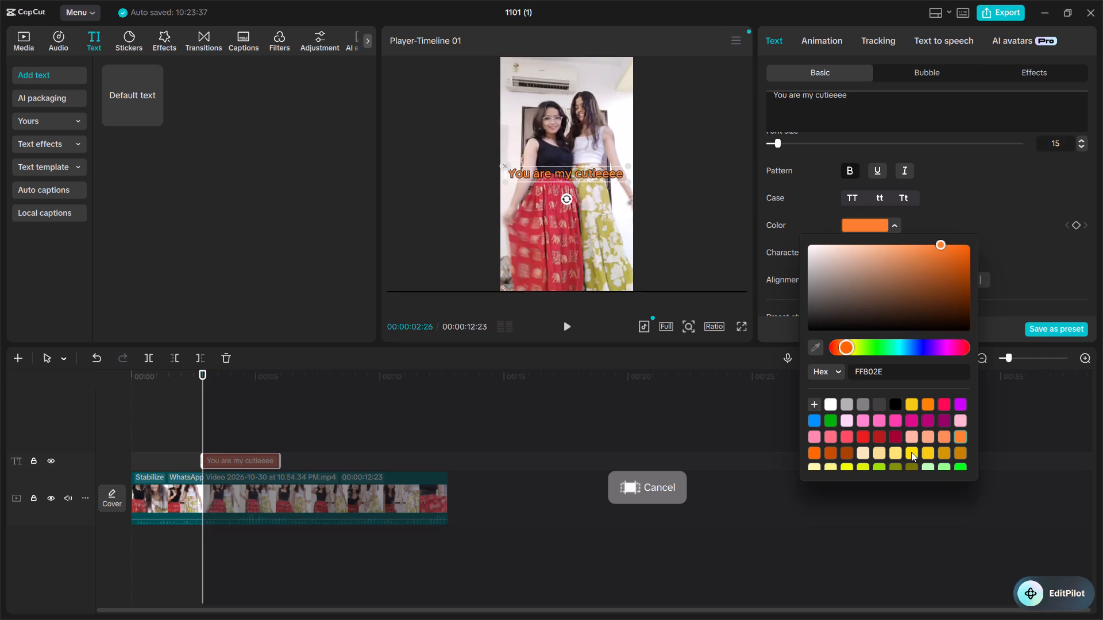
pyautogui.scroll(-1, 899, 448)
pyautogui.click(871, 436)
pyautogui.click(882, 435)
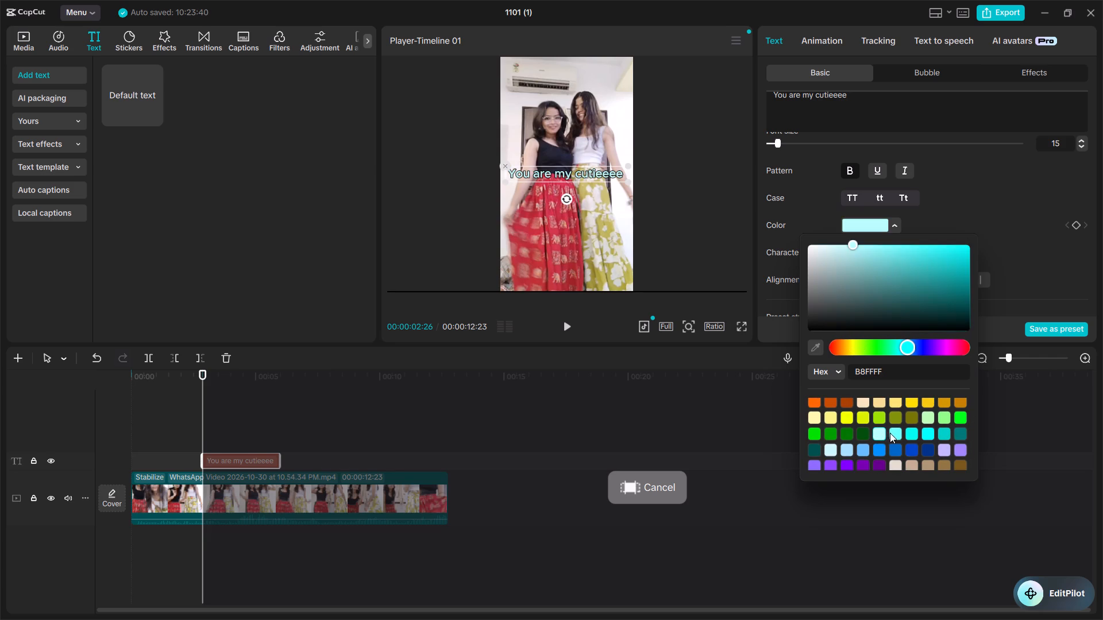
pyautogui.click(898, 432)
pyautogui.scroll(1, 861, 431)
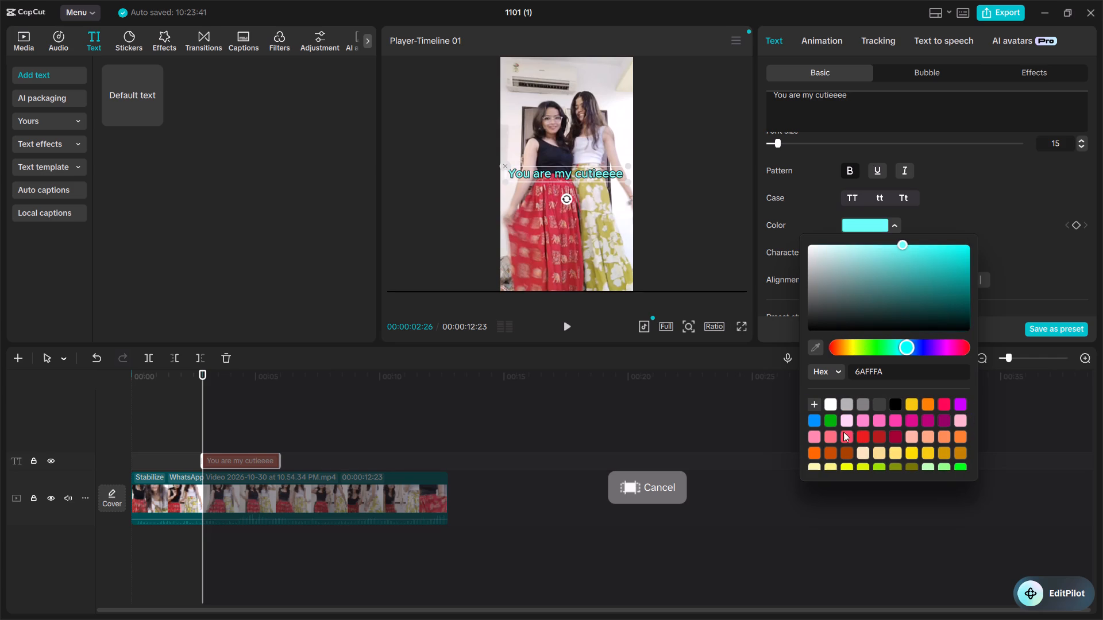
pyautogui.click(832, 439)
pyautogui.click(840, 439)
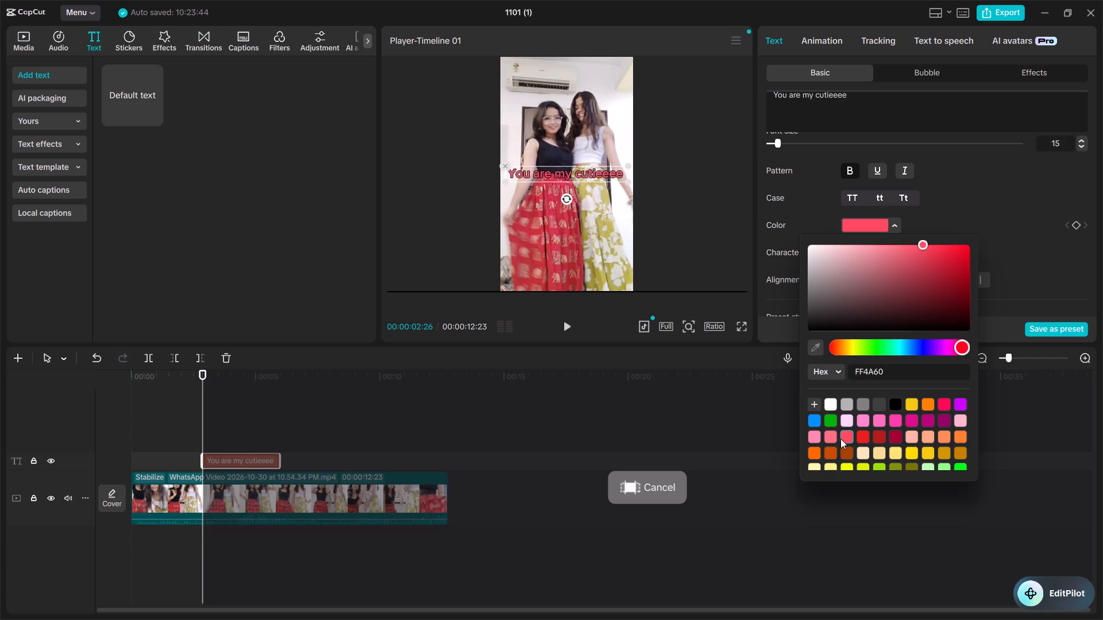
# Set the caption's text color to light grey B3B3B3.
pyautogui.click(852, 404)
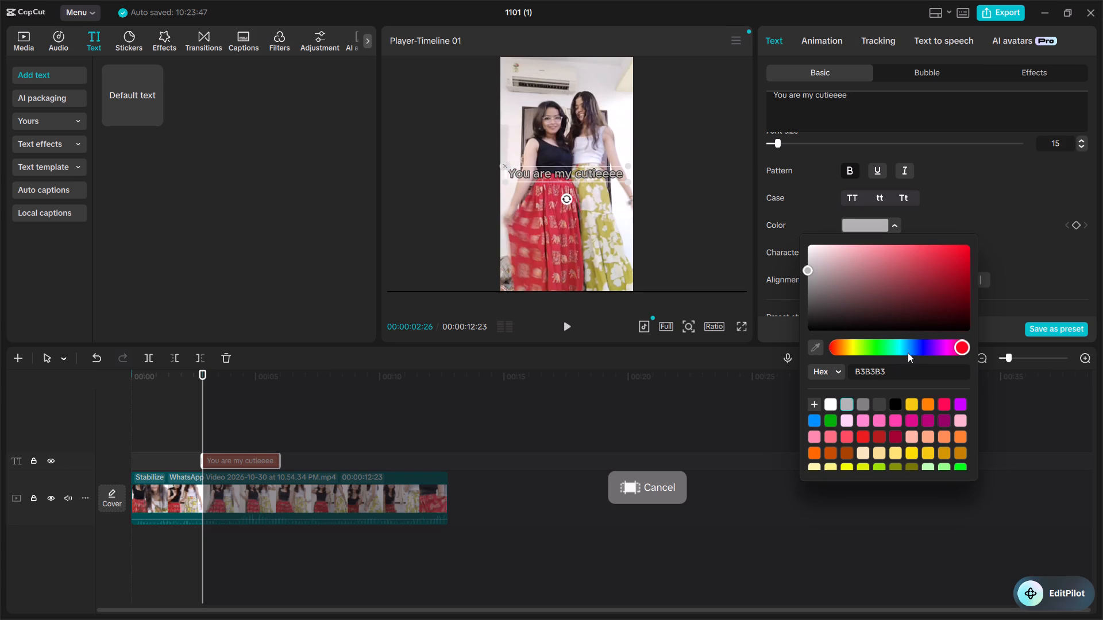
pyautogui.scroll(-3, 905, 425)
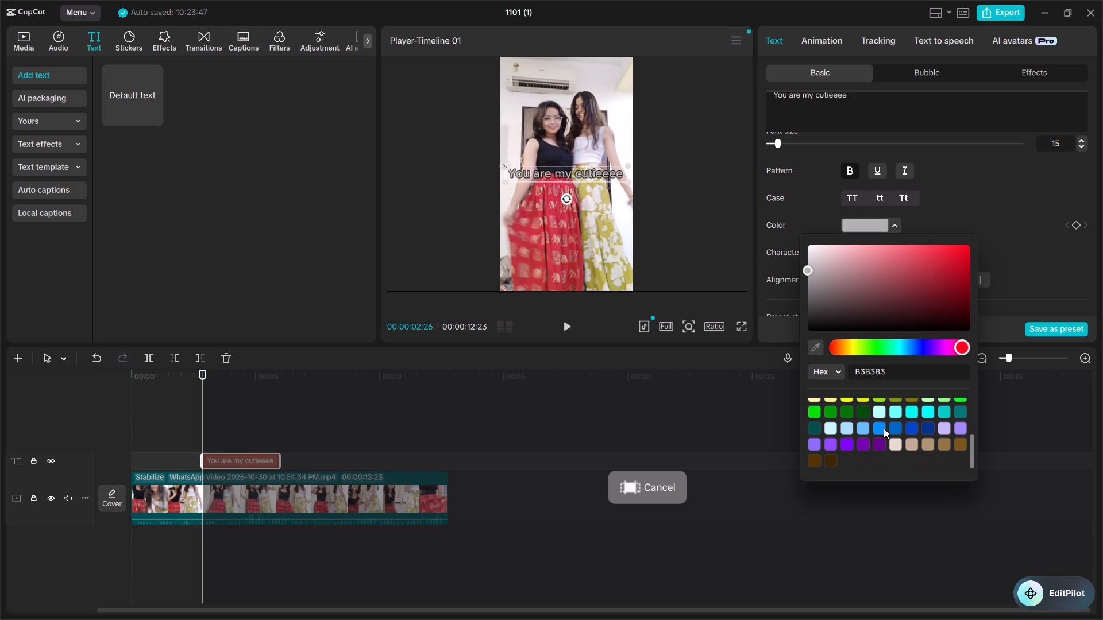
pyautogui.scroll(6, 884, 429)
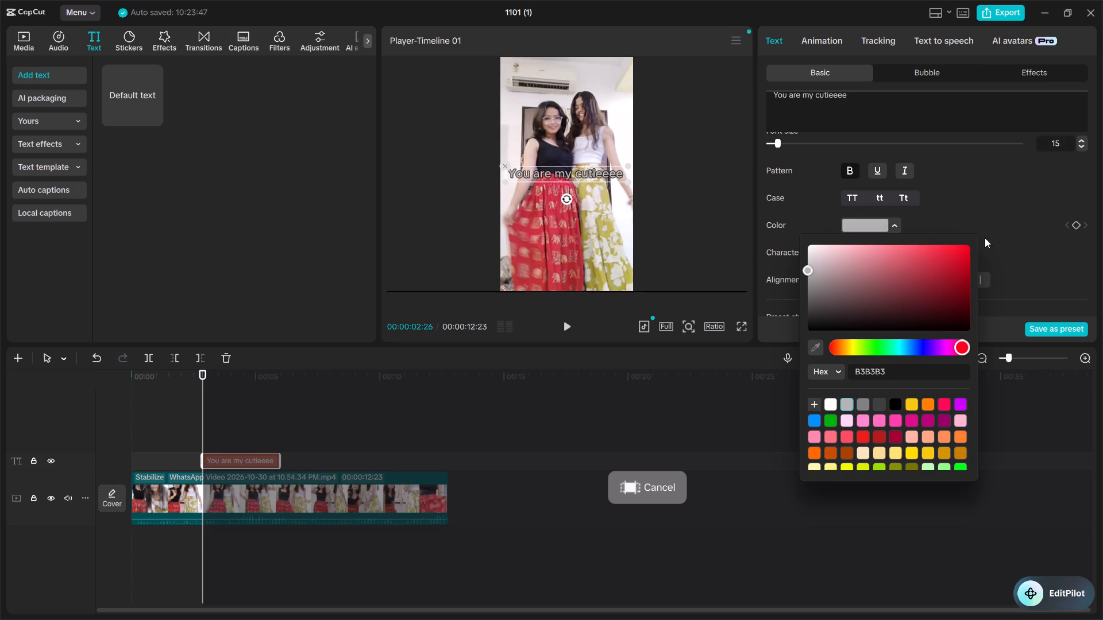
pyautogui.click(1024, 403)
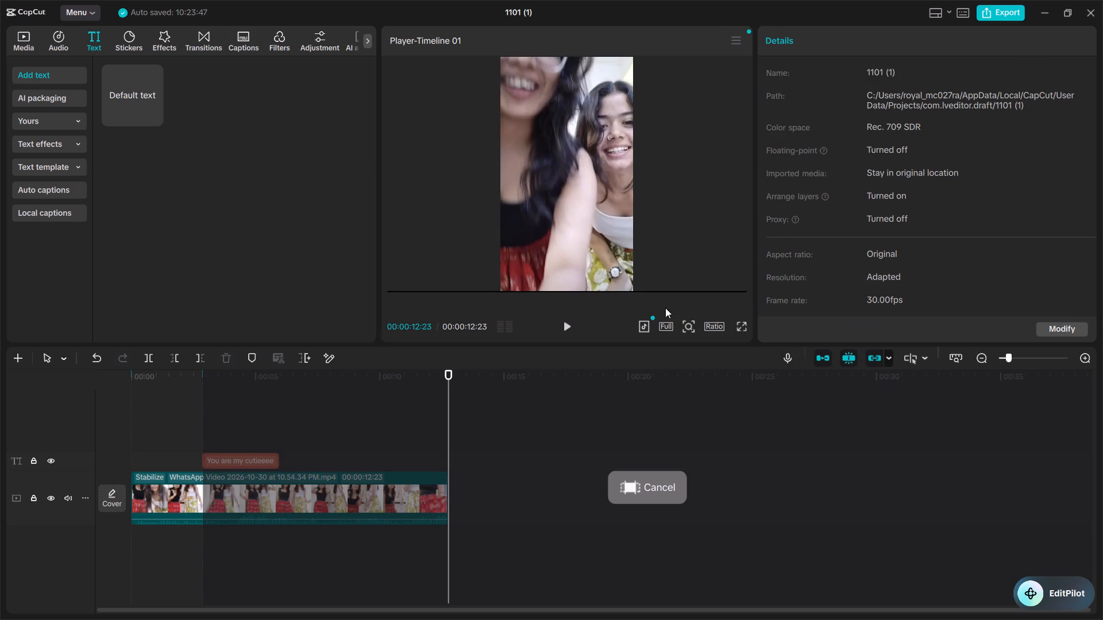
# Extend the end of the caption clip to the end of the video at 00:00:12:23.
pyautogui.click(253, 454)
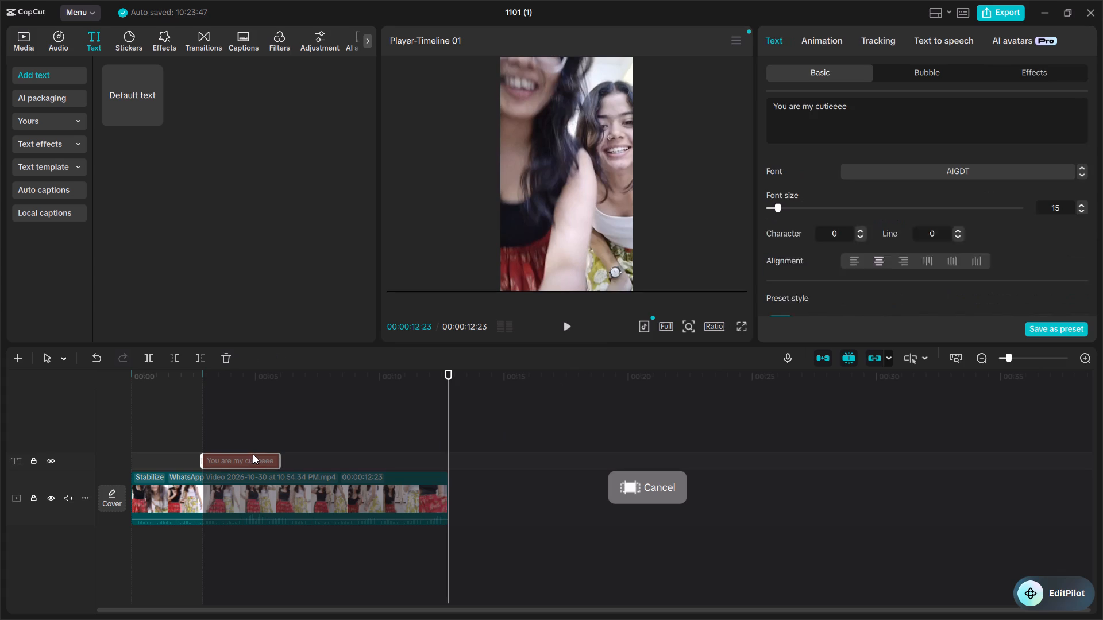
pyautogui.moveTo(281, 460); pyautogui.dragTo(431, 480)
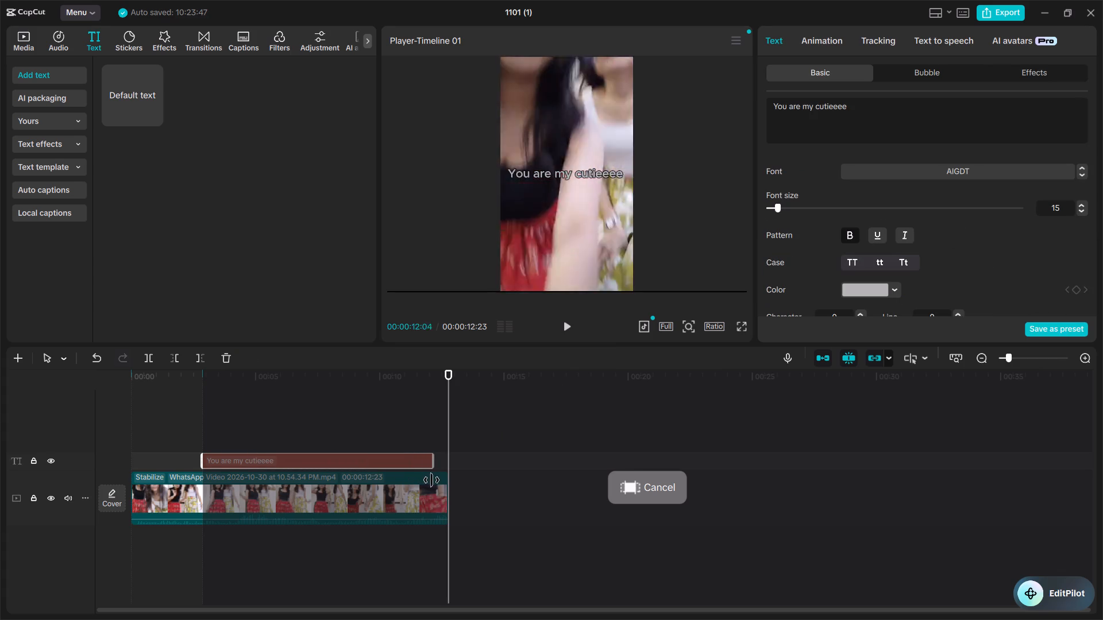
pyautogui.moveTo(431, 480); pyautogui.dragTo(445, 482)
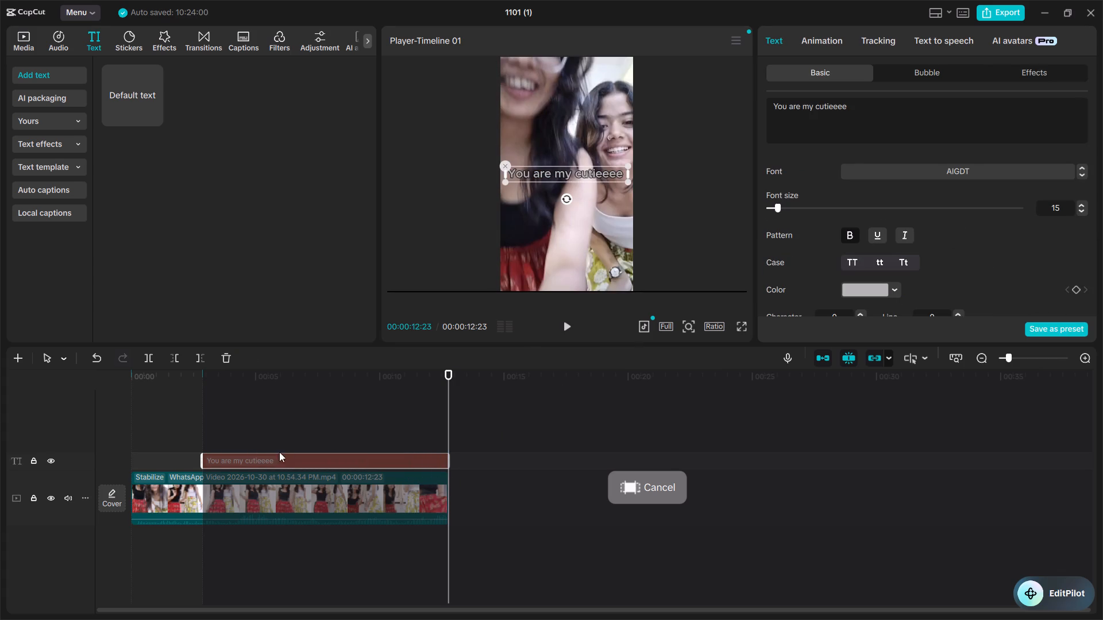
# Extend the start of the "You are my cutieeee" caption clip back to the beginning of the video at 00:00.
pyautogui.moveTo(201, 463); pyautogui.dragTo(171, 462)
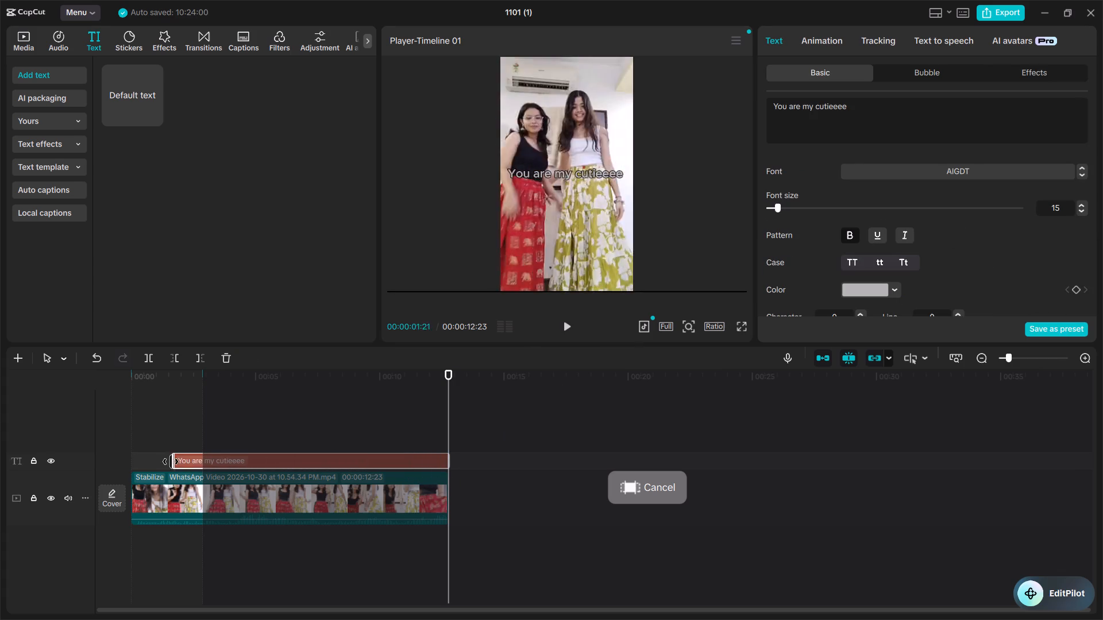
pyautogui.moveTo(171, 462); pyautogui.dragTo(134, 463)
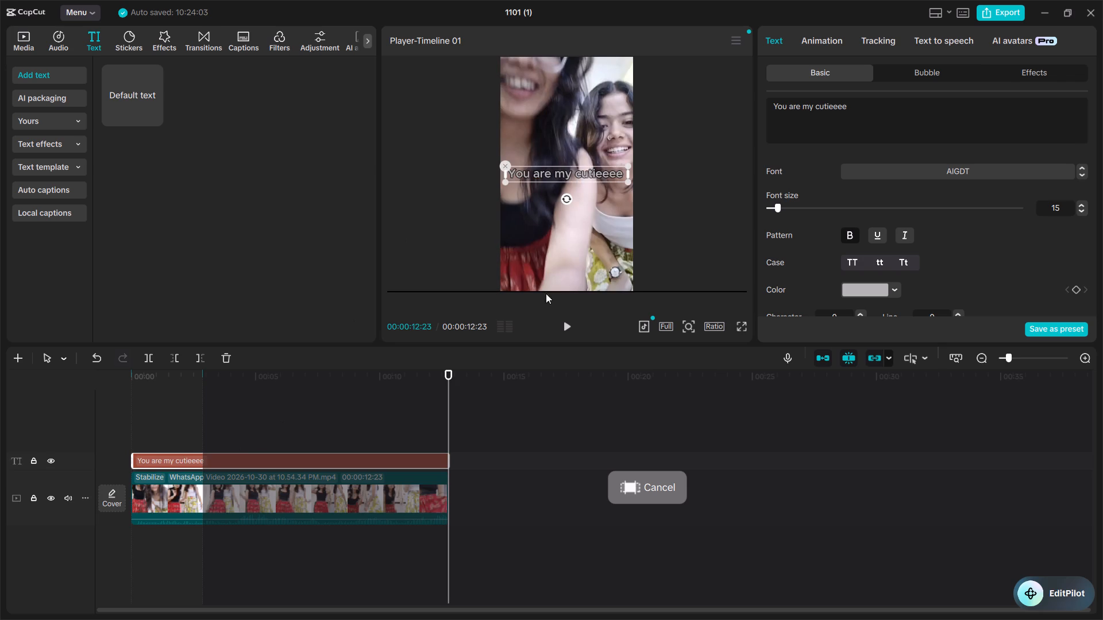
# Play the video from its beginning to review the caption over the whole clip.
pyautogui.moveTo(449, 373); pyautogui.dragTo(249, 373)
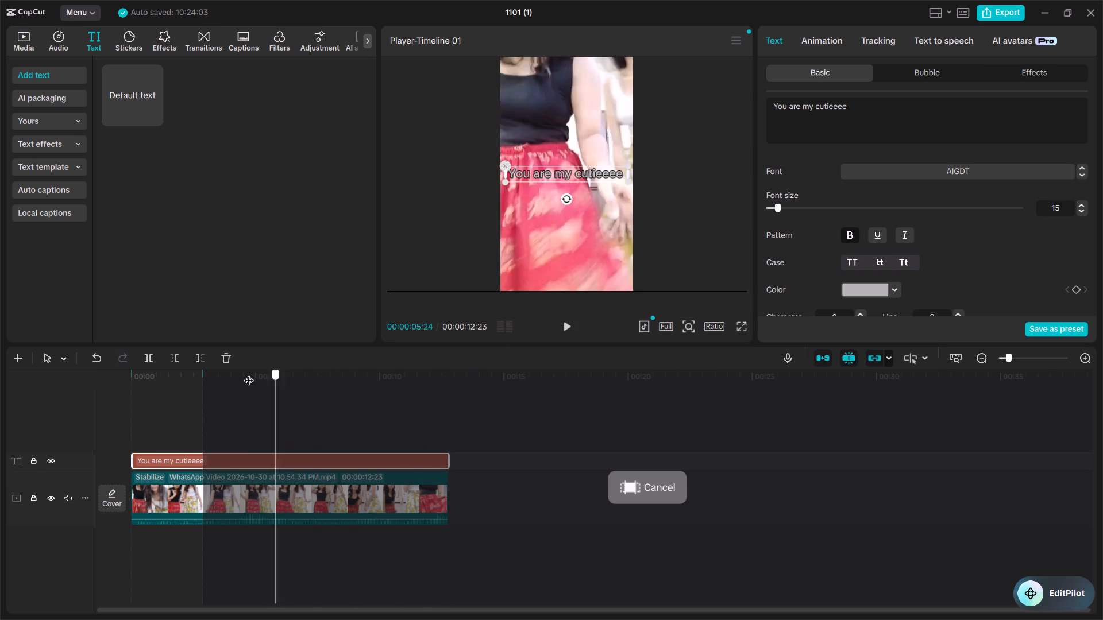
pyautogui.moveTo(249, 373); pyautogui.dragTo(105, 372)
pyautogui.click(565, 328)
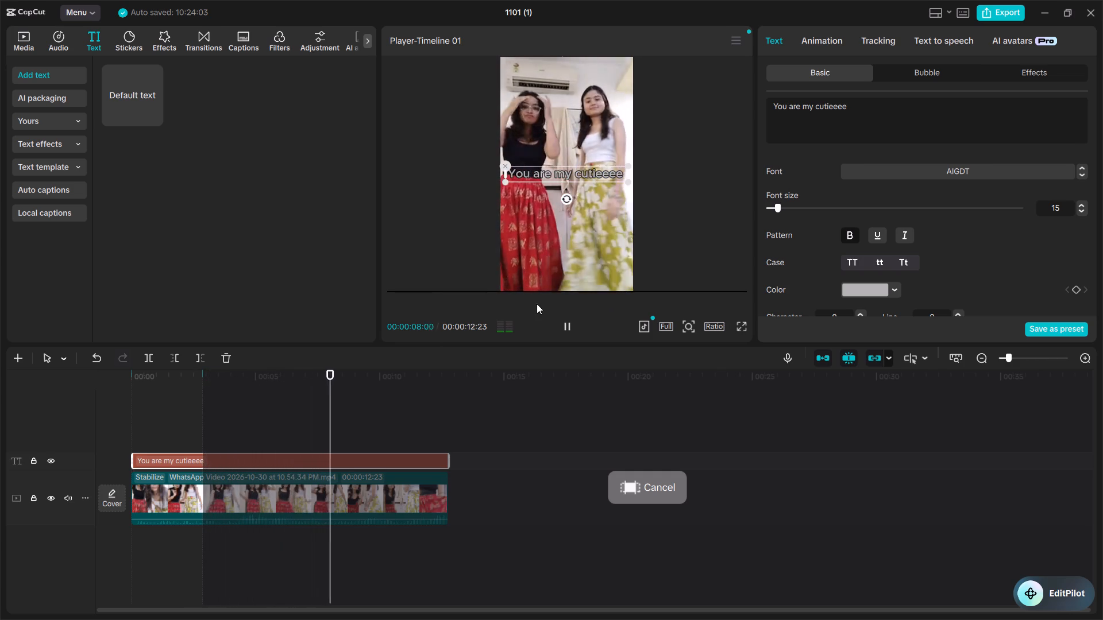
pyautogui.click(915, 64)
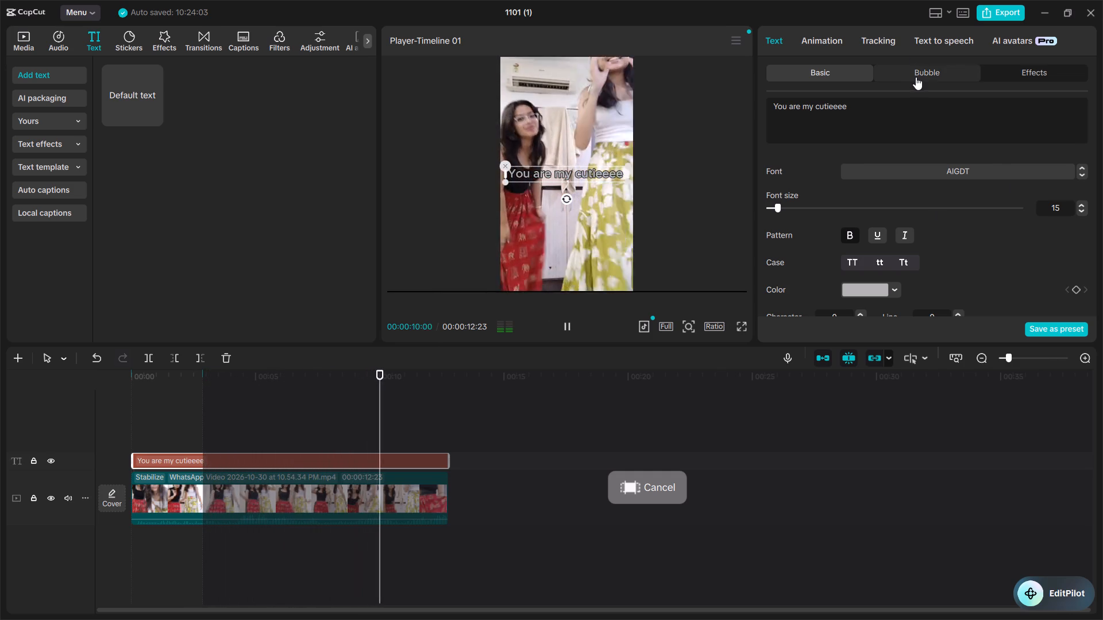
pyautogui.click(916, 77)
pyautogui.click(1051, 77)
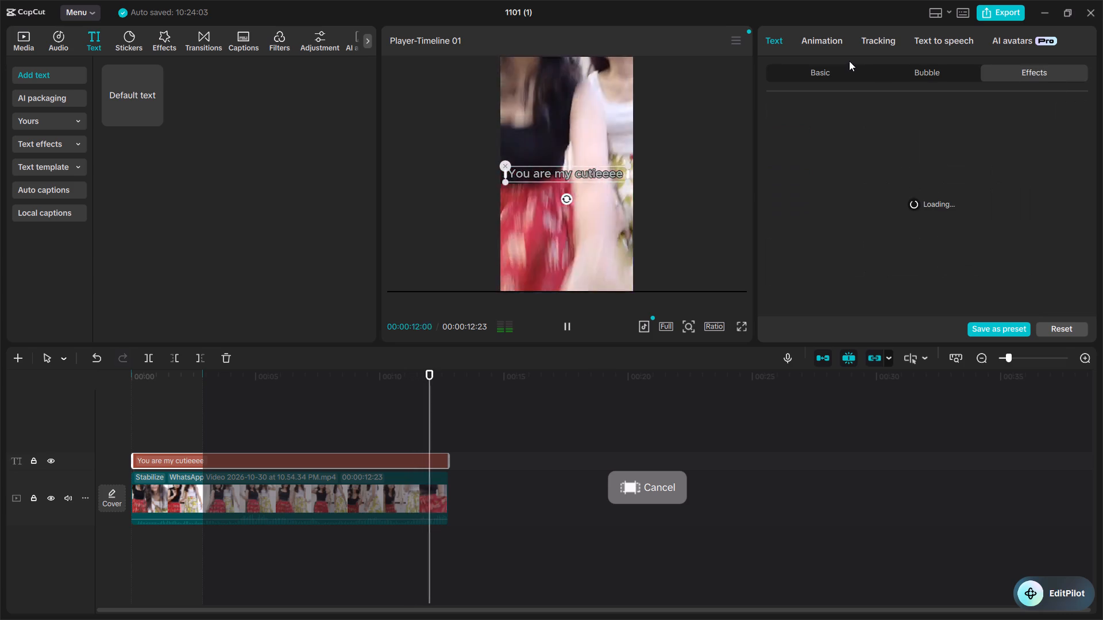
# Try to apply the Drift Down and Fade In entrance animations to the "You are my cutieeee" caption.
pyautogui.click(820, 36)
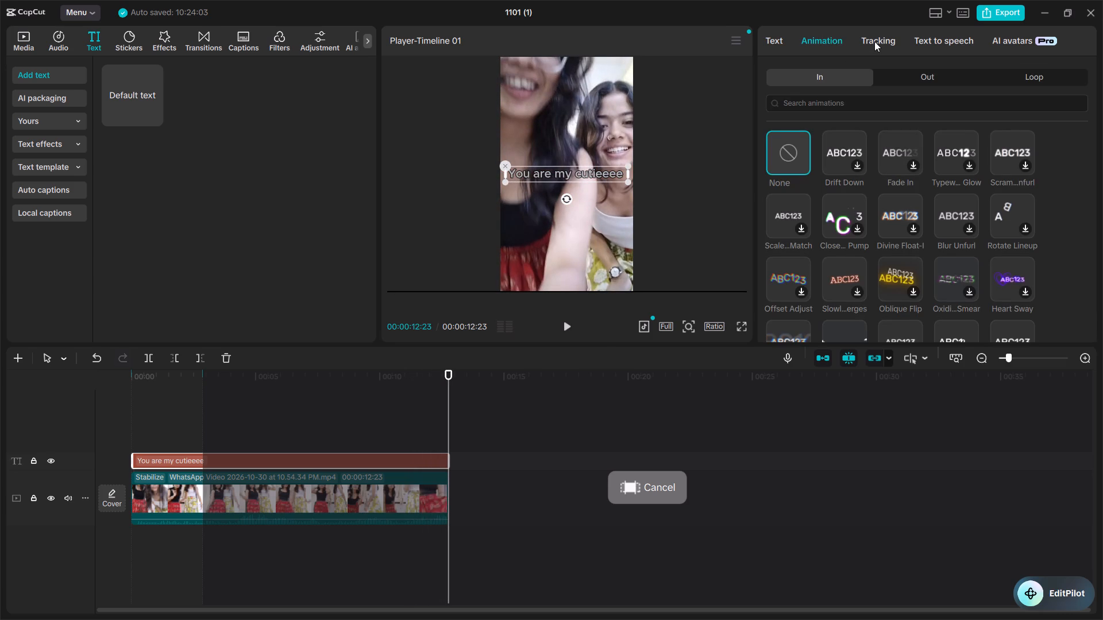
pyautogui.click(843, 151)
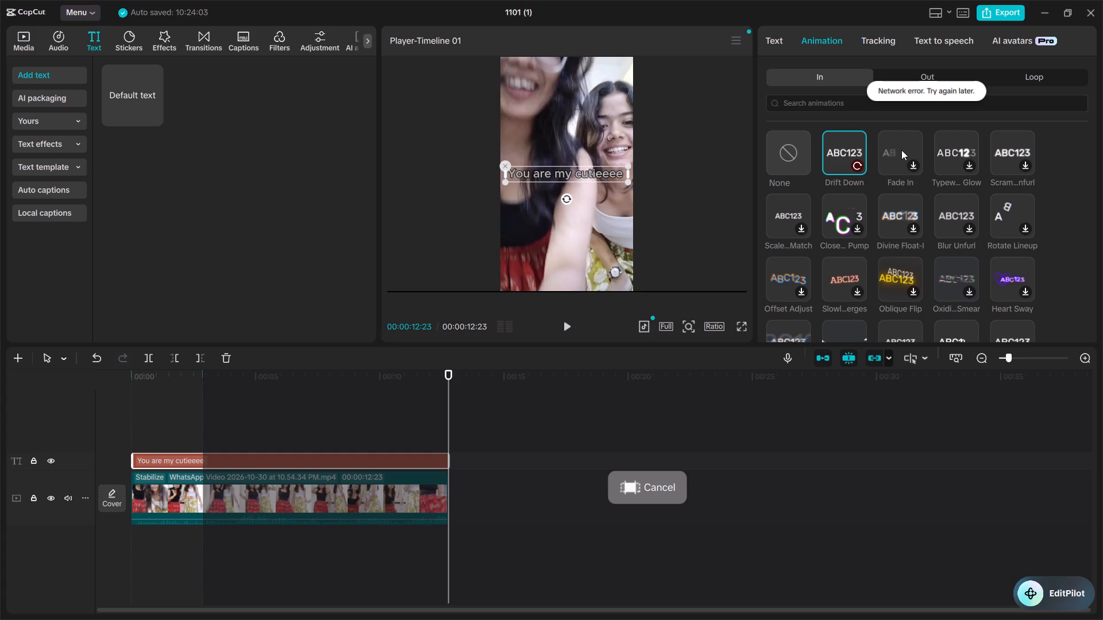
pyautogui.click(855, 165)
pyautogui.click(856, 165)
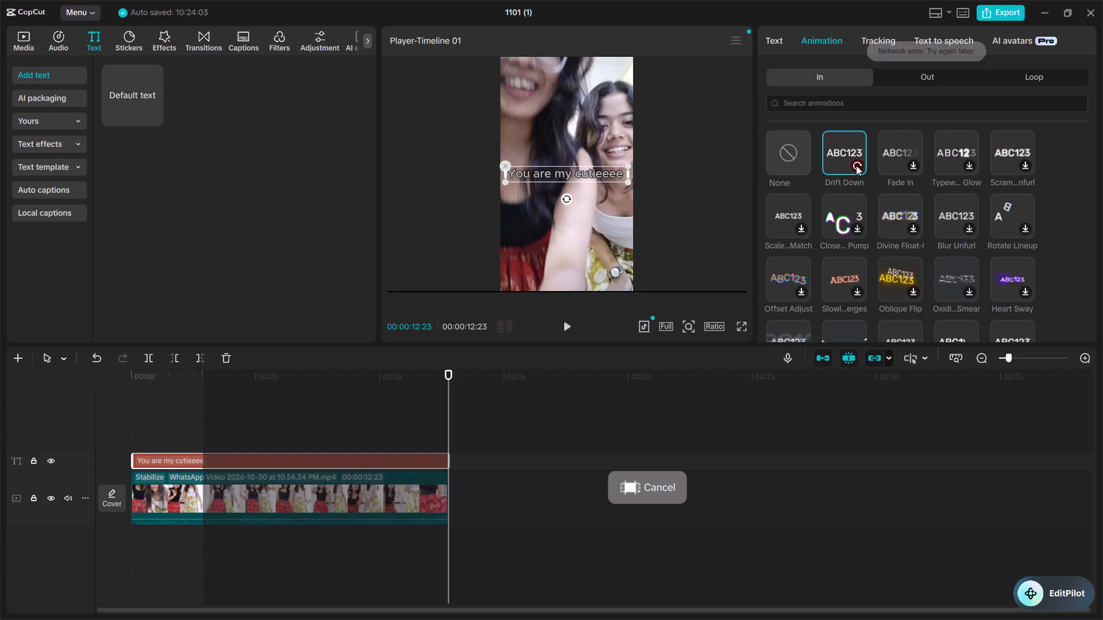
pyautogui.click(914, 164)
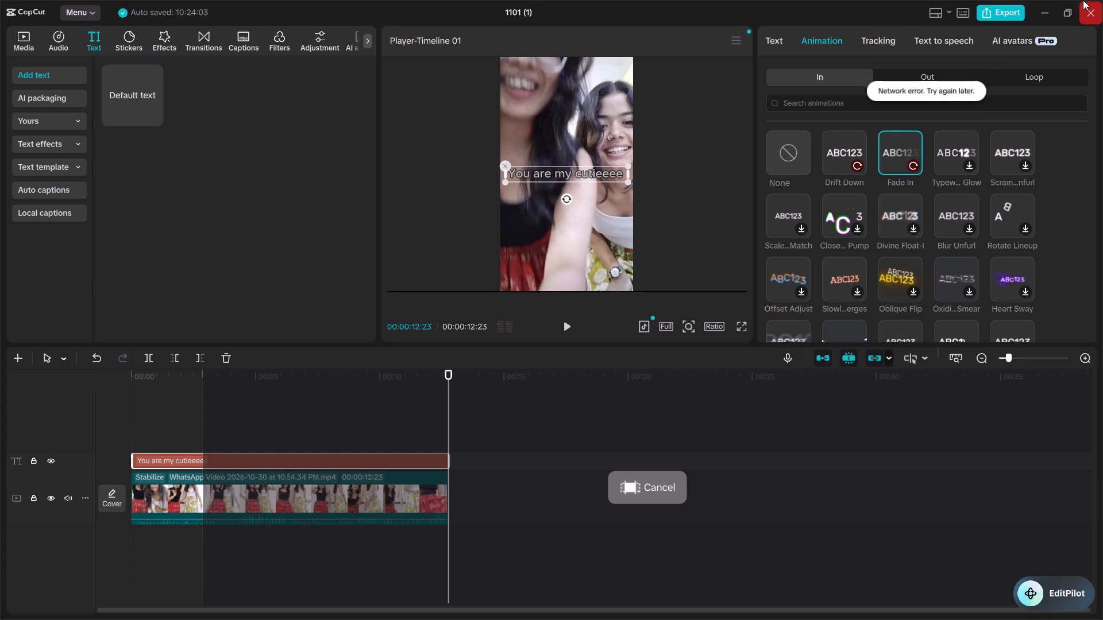
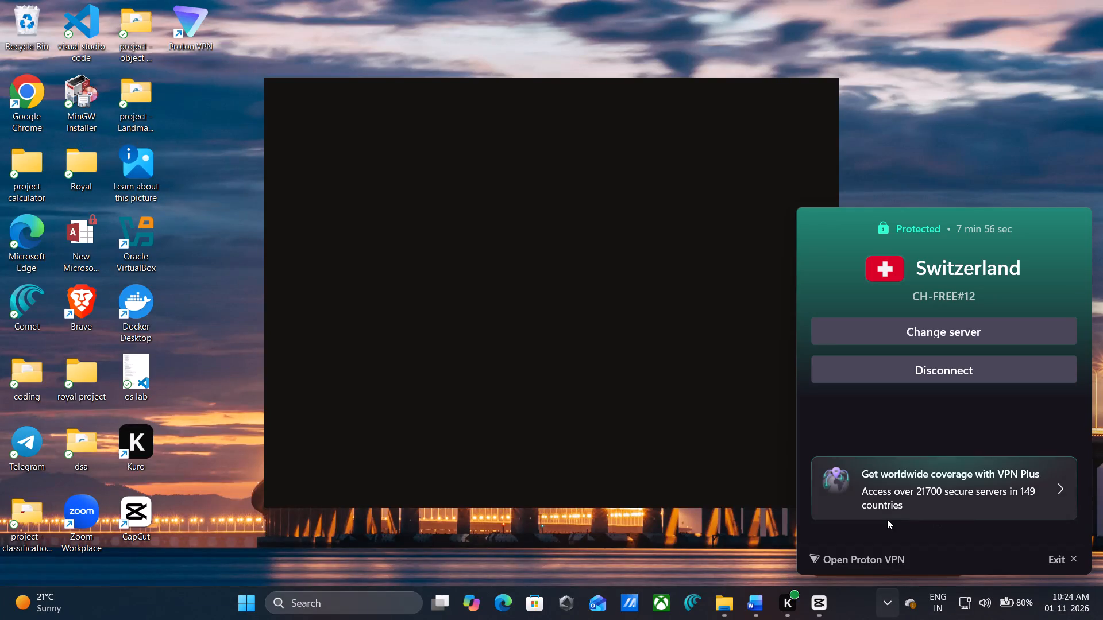
# Change the Proton VPN connection from the Switzerland server to another free server.
pyautogui.click(1000, 342)
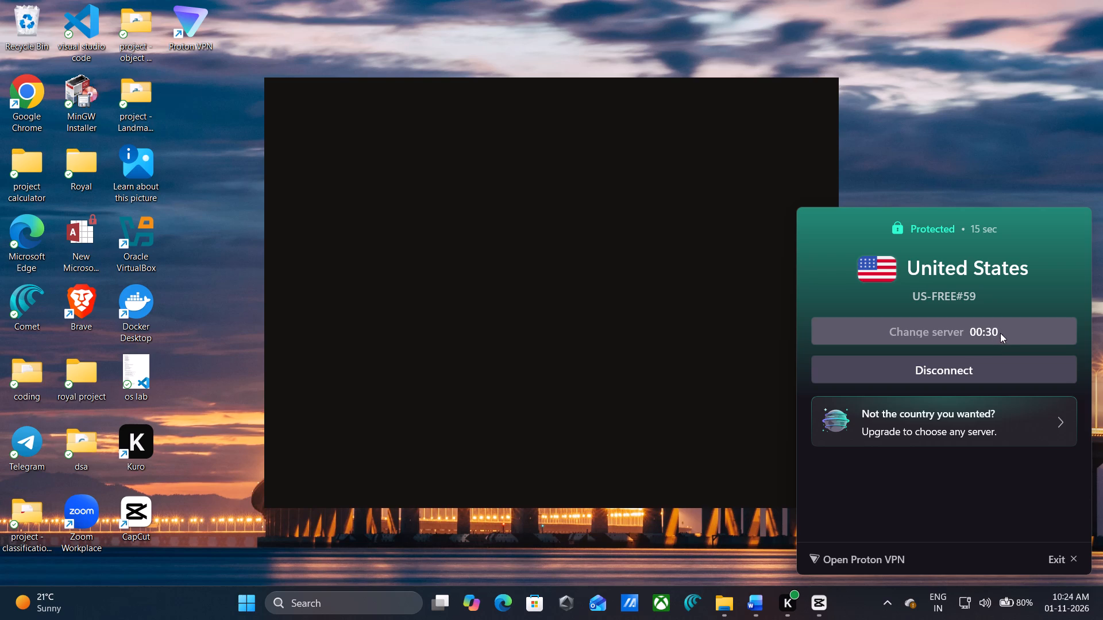
# Open the Windows Settings app from the system's quick settings.
pyautogui.click(984, 604)
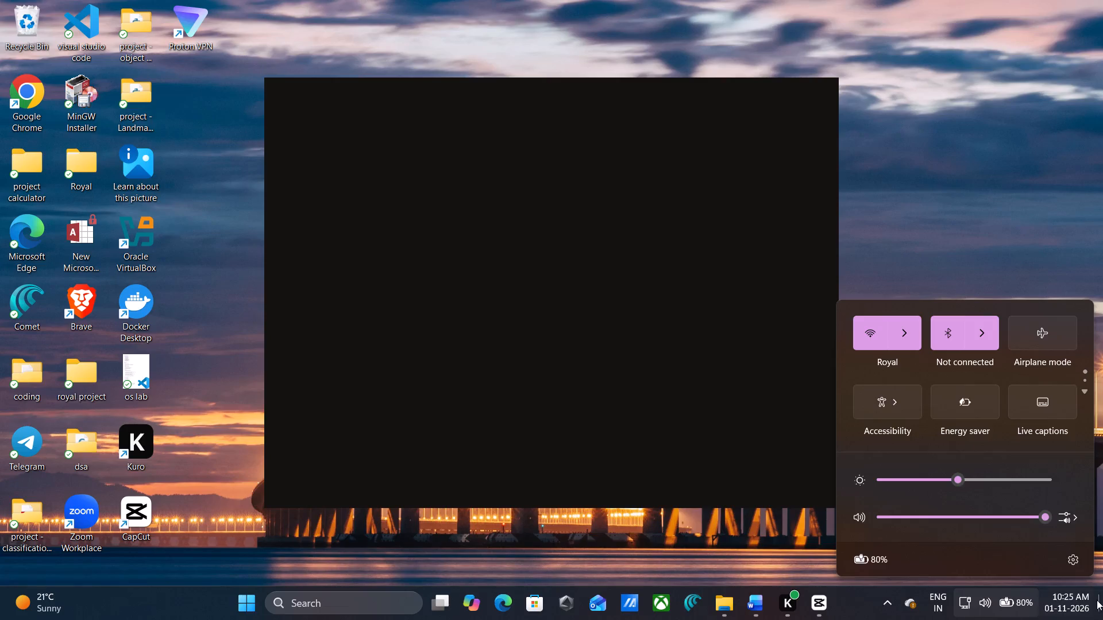
pyautogui.click(1071, 549)
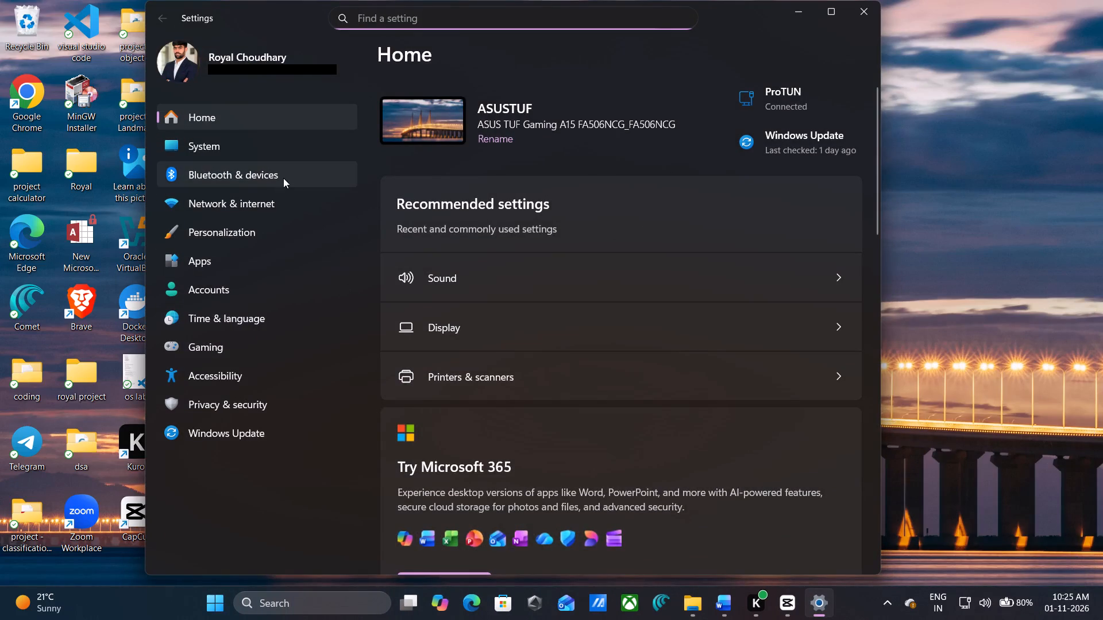
# Open the VPN page of the network and internet settings to view the VPN connection options.
pyautogui.click(288, 212)
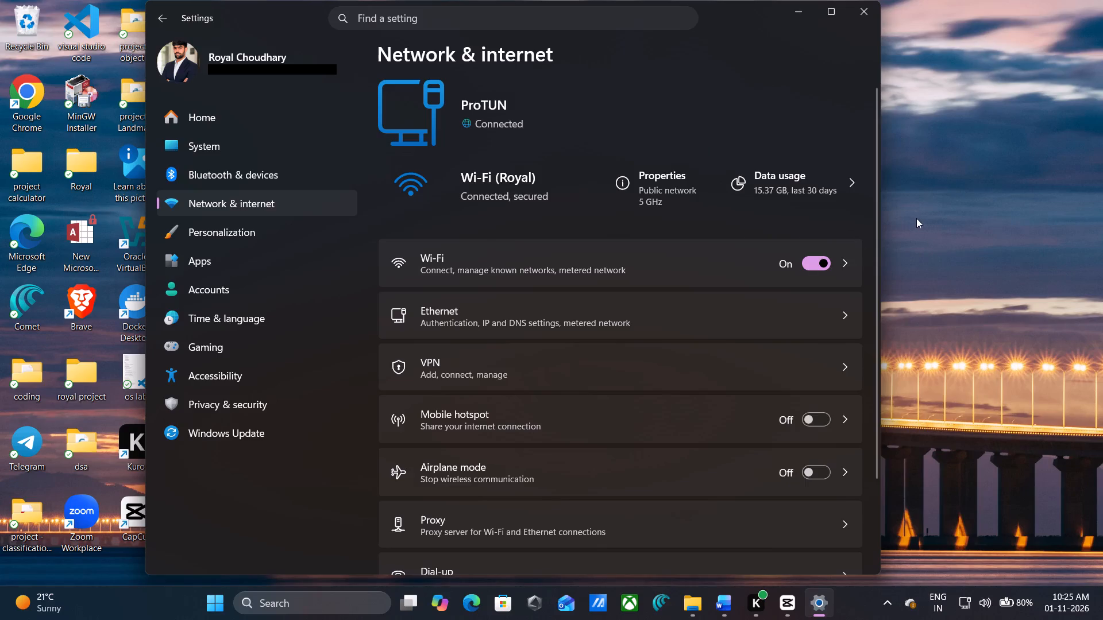
pyautogui.click(727, 362)
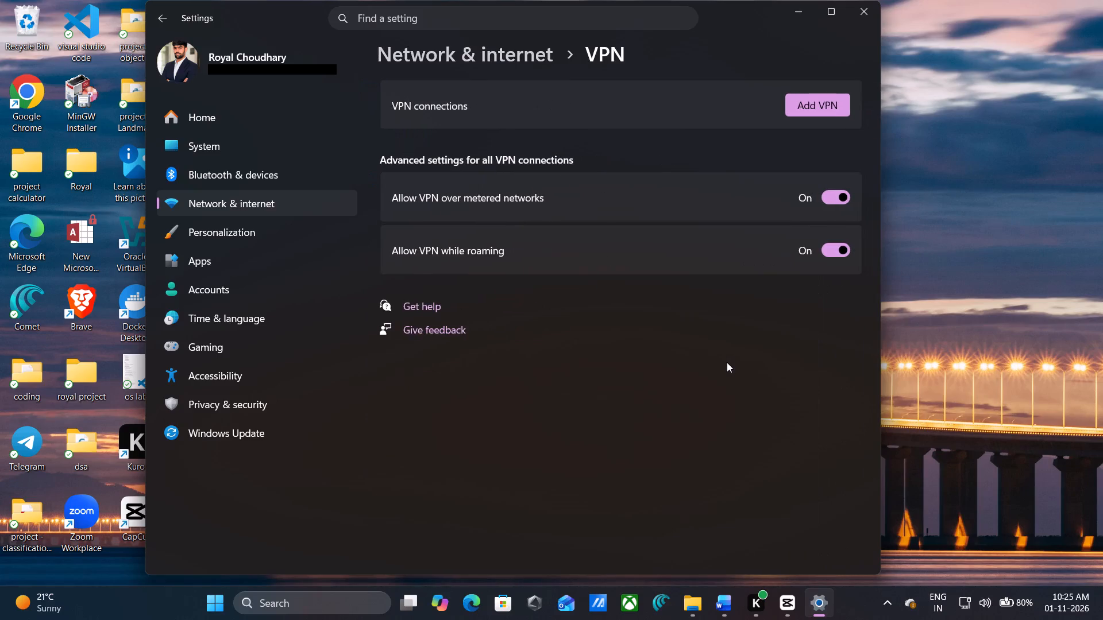
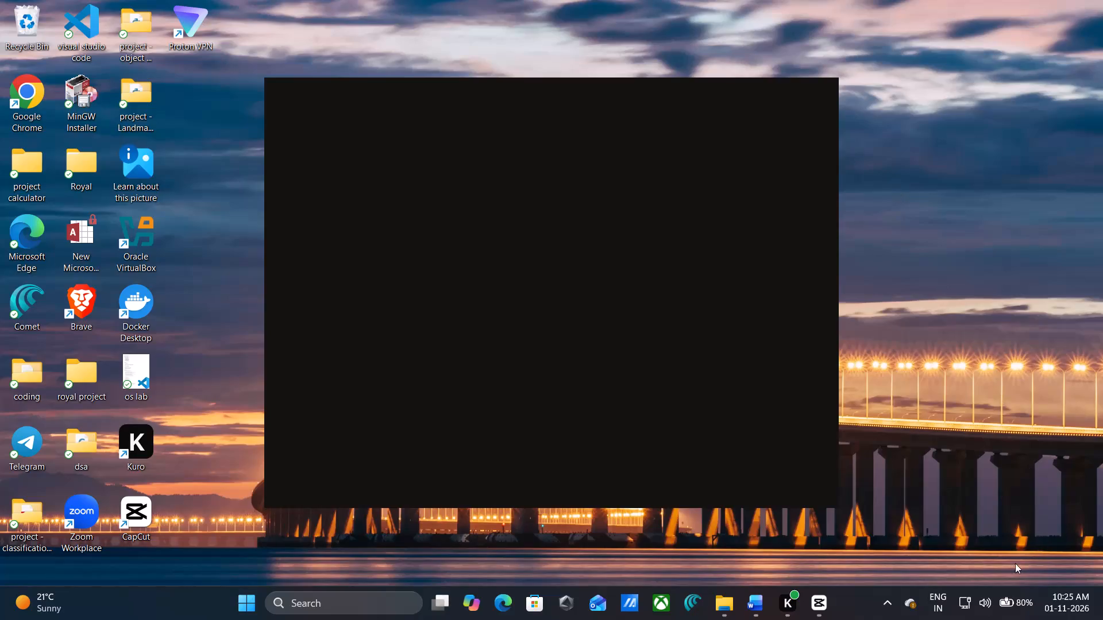
# Disconnect Proton VPN from the United States server US-FREE#59.
pyautogui.click(982, 602)
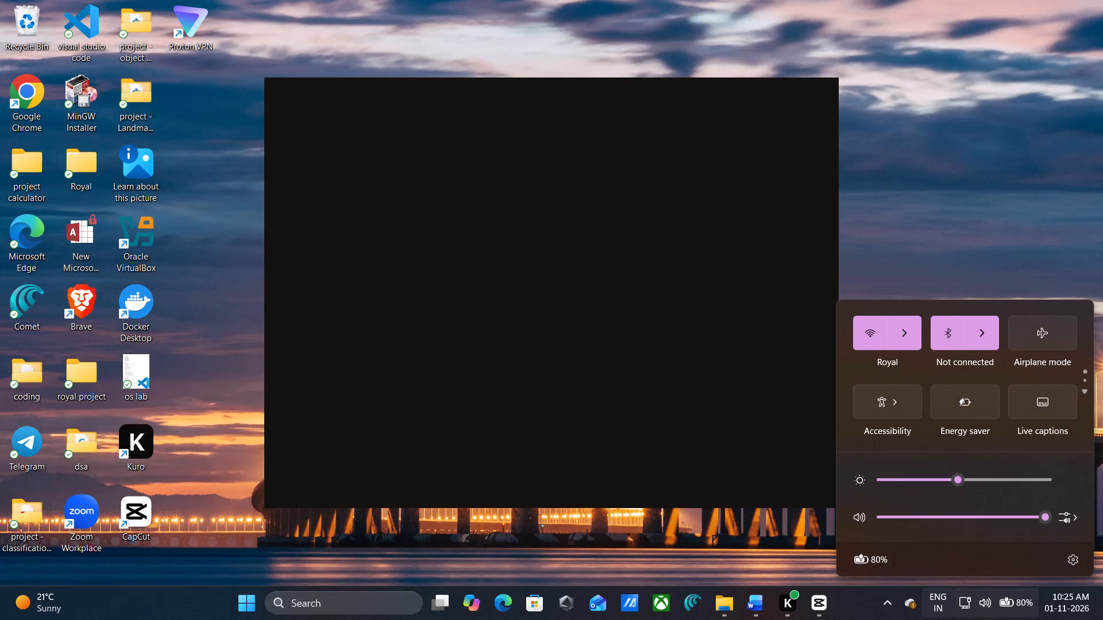
pyautogui.click(886, 604)
pyautogui.click(839, 532)
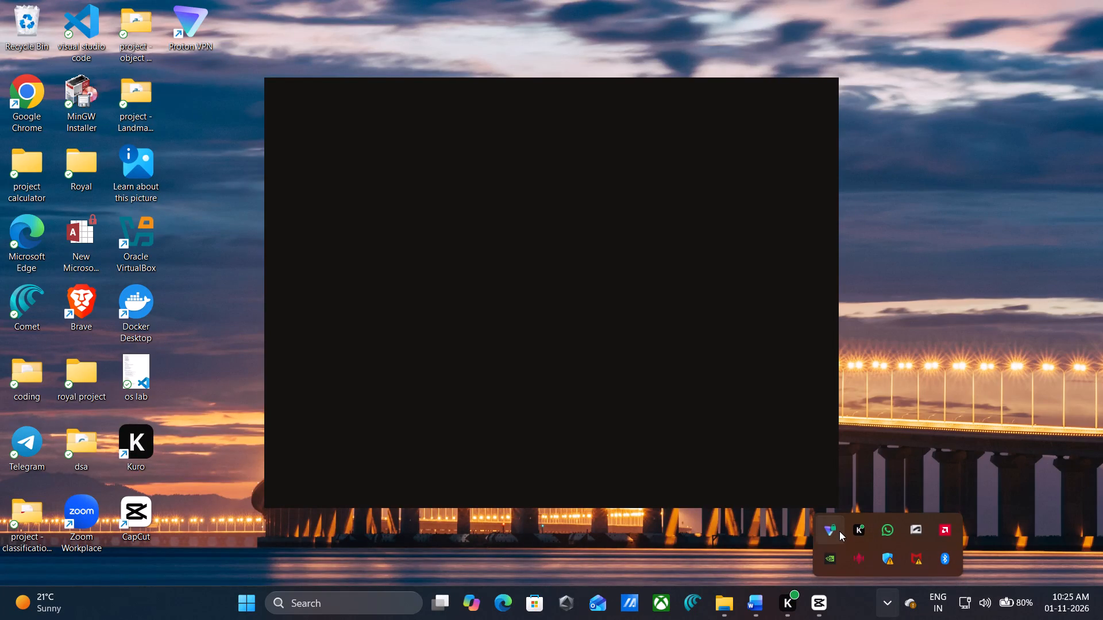
pyautogui.click(947, 367)
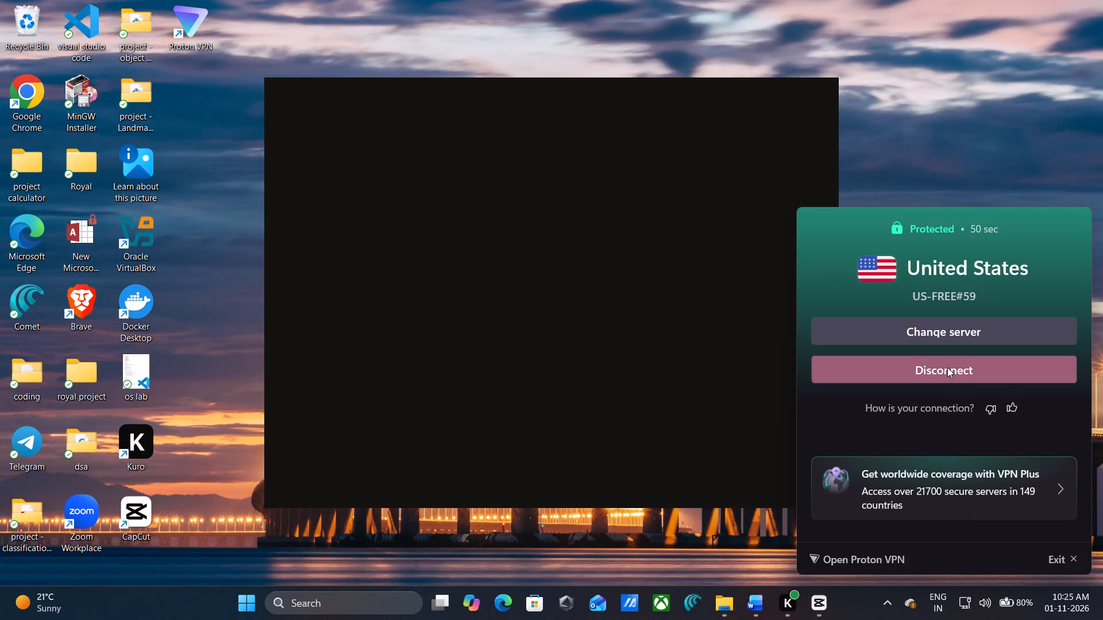
# Reconnect Proton VPN using the fastest free server option and dismiss its window.
pyautogui.click(952, 347)
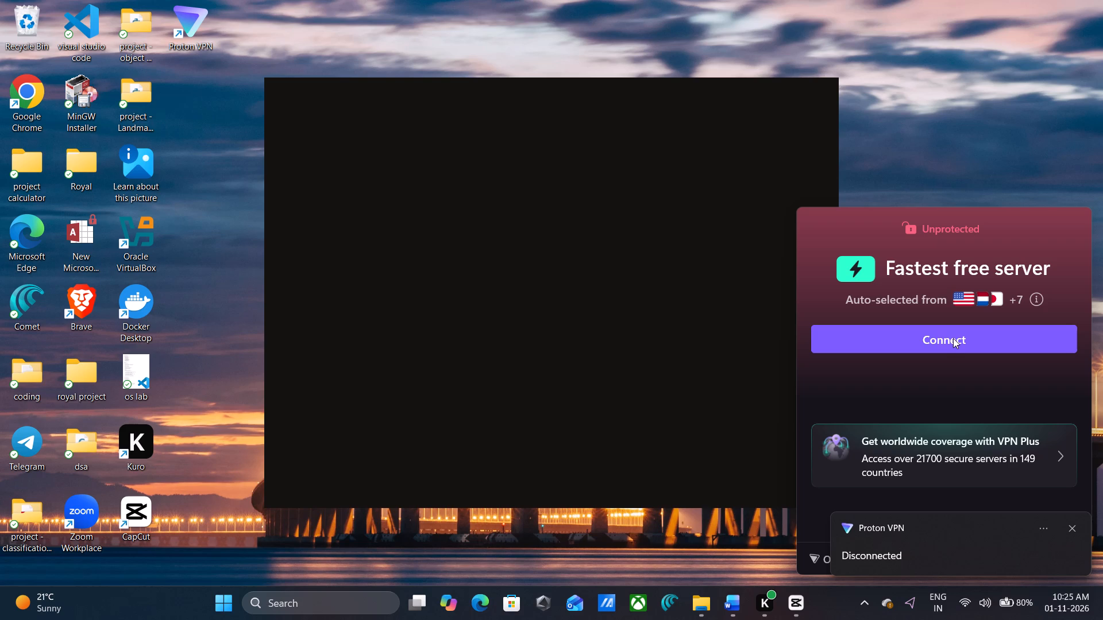
pyautogui.click(953, 338)
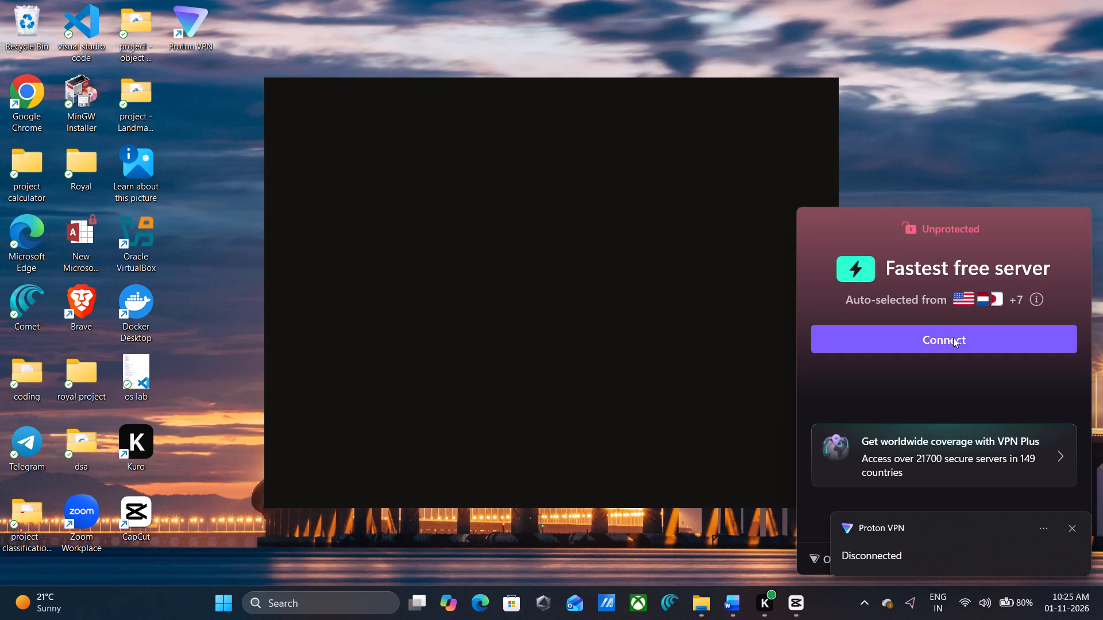
pyautogui.click(953, 338)
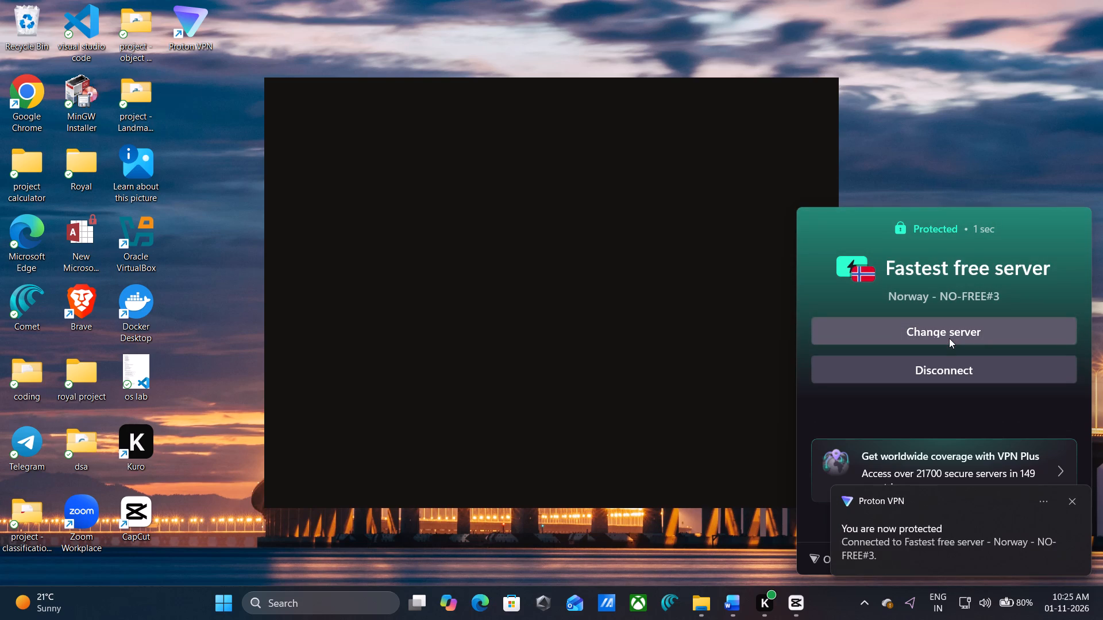
pyautogui.click(962, 168)
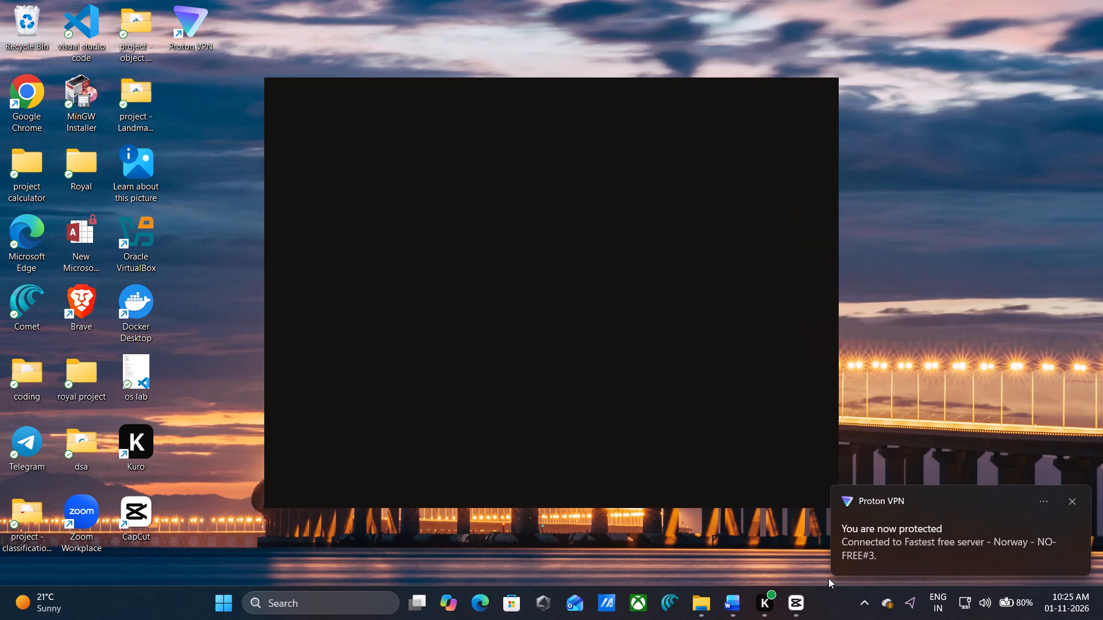
# Dismiss the Proton VPN connection notification and switch back to the CapCut project.
pyautogui.click(1072, 499)
pyautogui.click(819, 609)
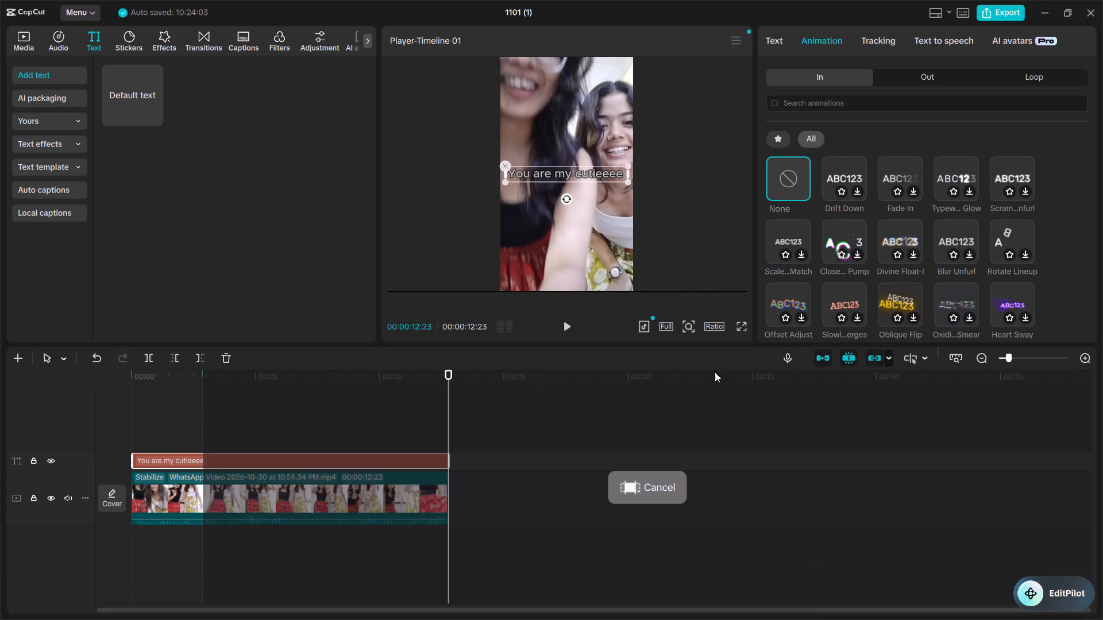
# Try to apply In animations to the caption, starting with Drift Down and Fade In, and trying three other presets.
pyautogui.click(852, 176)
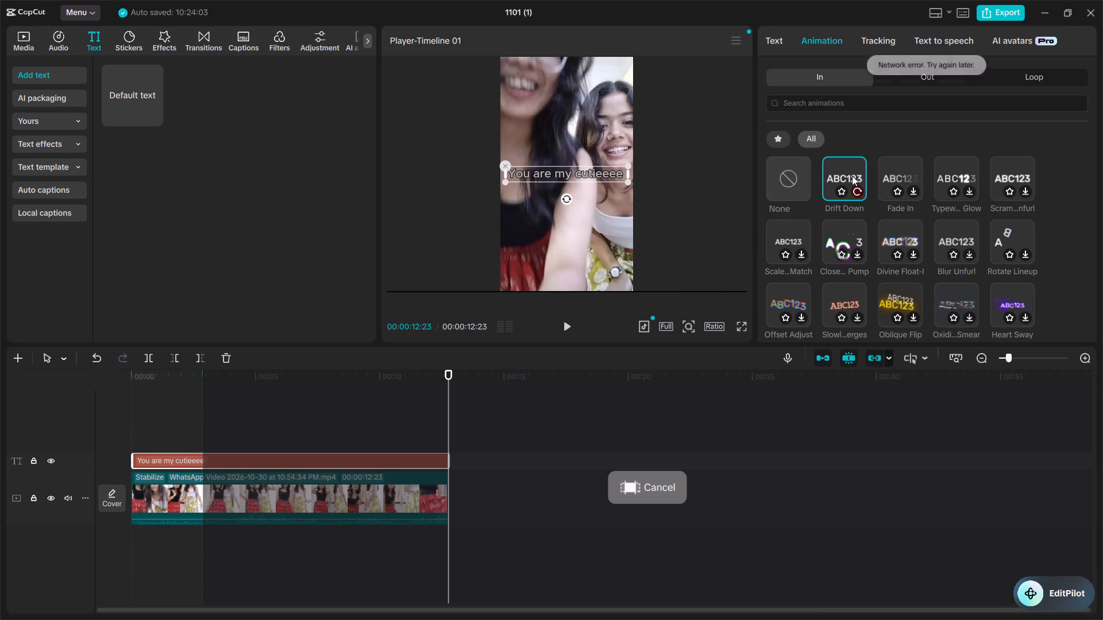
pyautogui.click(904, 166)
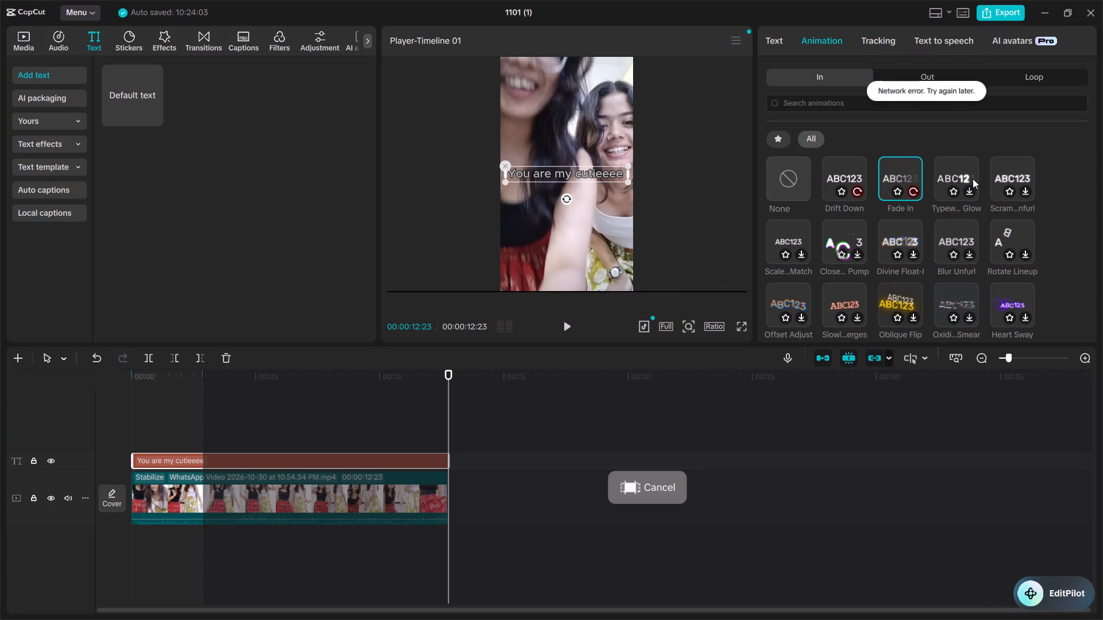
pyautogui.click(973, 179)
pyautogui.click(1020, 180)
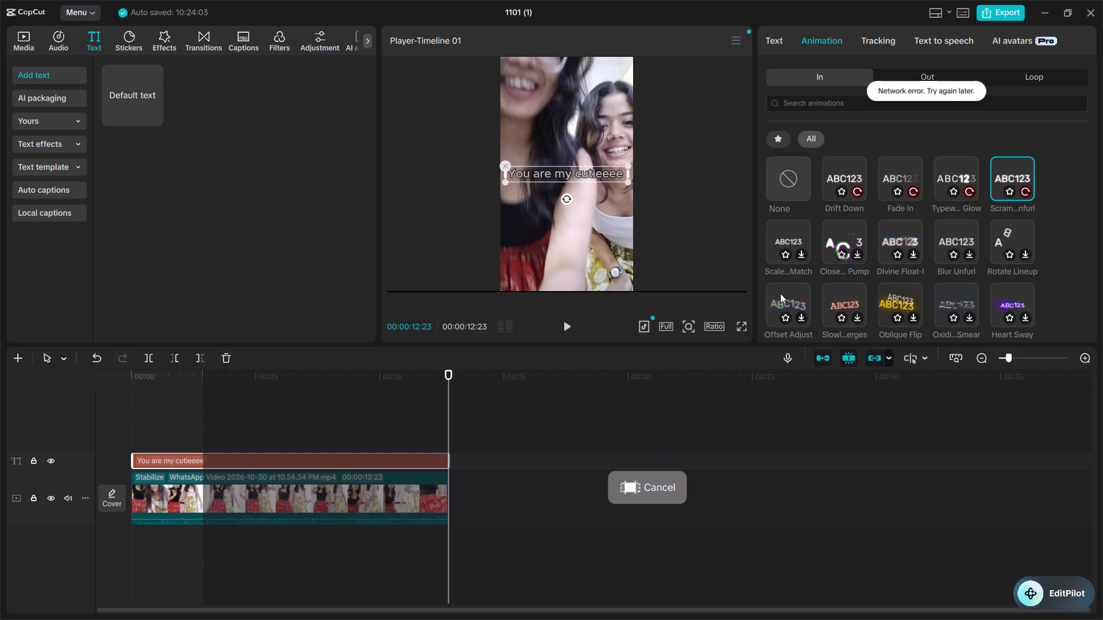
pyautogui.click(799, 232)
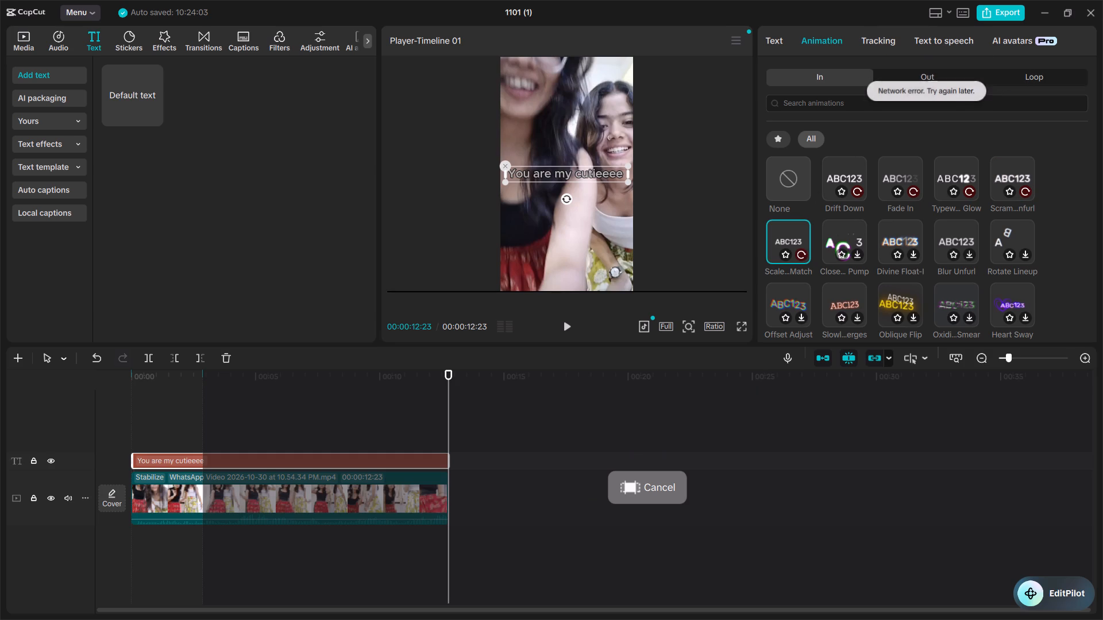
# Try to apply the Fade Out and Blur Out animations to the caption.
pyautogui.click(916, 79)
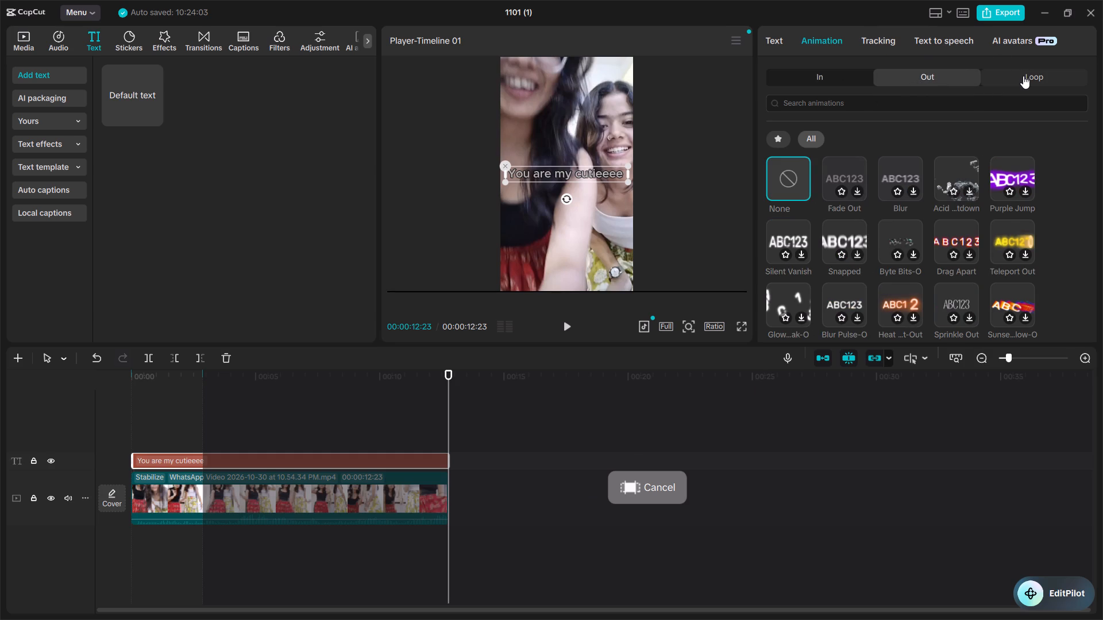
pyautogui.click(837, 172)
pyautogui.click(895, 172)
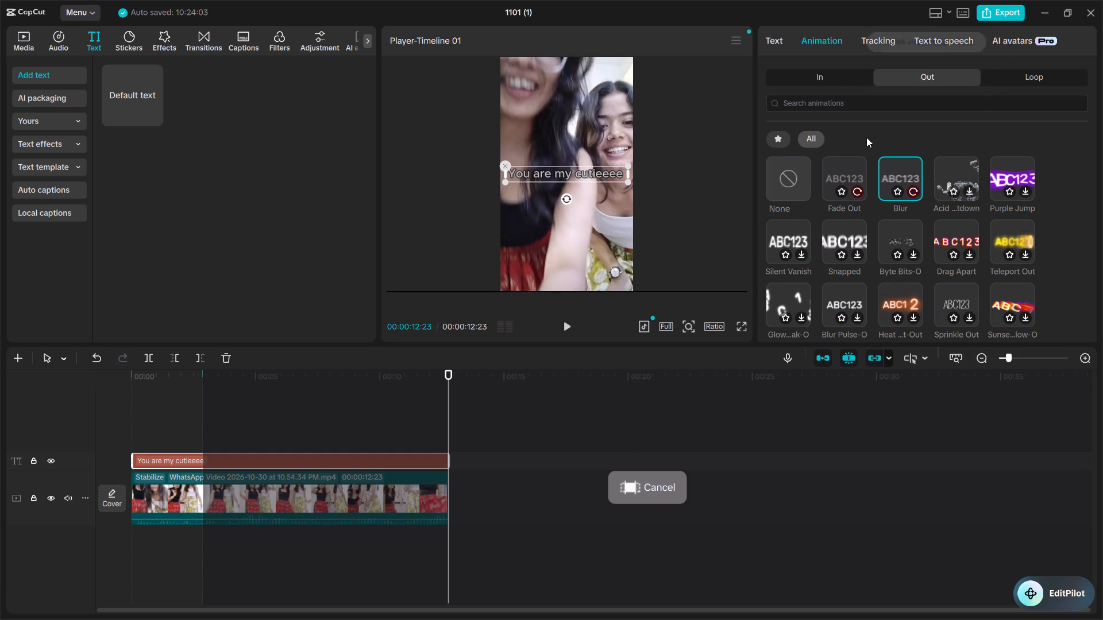
# Browse the available Loop animations for the caption.
pyautogui.click(820, 79)
pyautogui.click(1057, 75)
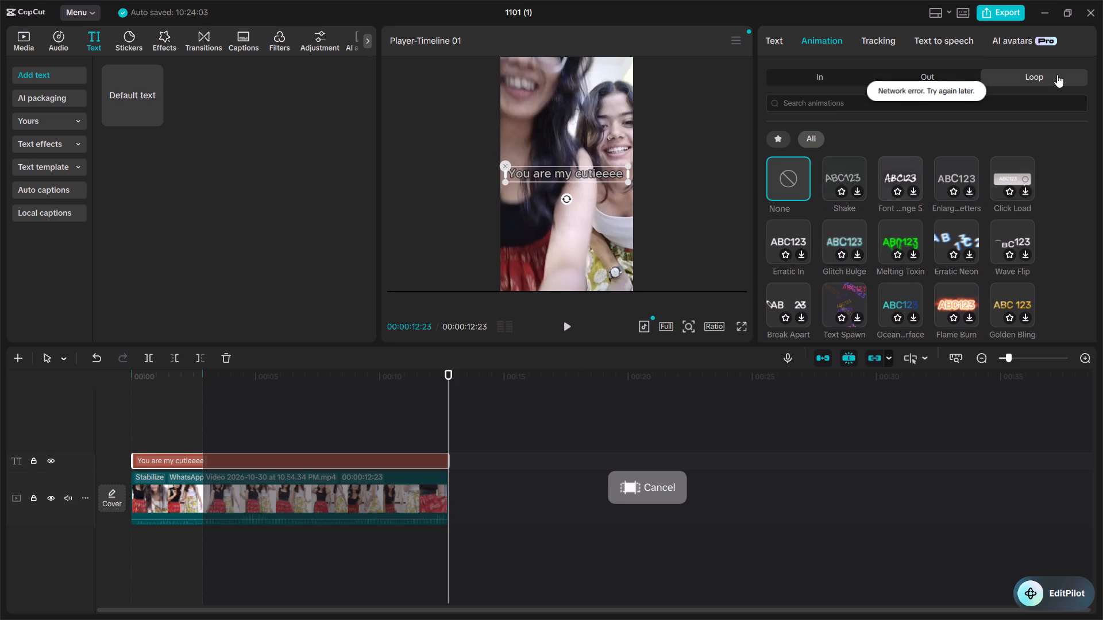
pyautogui.scroll(-9, 880, 347)
pyautogui.scroll(-1, 894, 299)
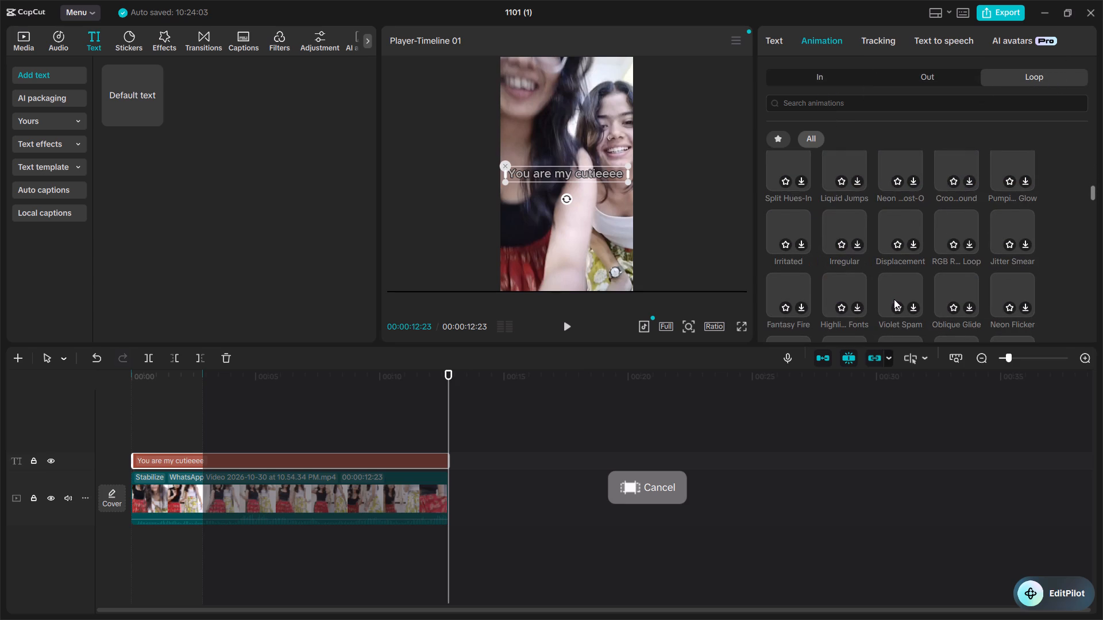
pyautogui.scroll(7, 894, 299)
pyautogui.scroll(-4, 894, 299)
pyautogui.scroll(1, 894, 299)
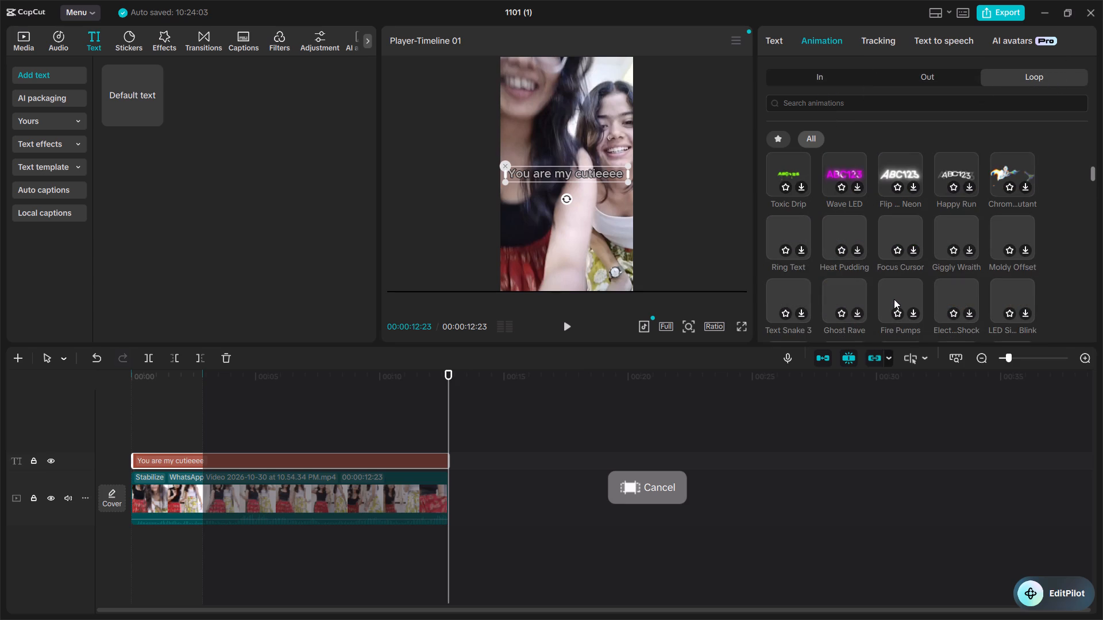
pyautogui.scroll(-3, 894, 299)
pyautogui.scroll(11, 894, 299)
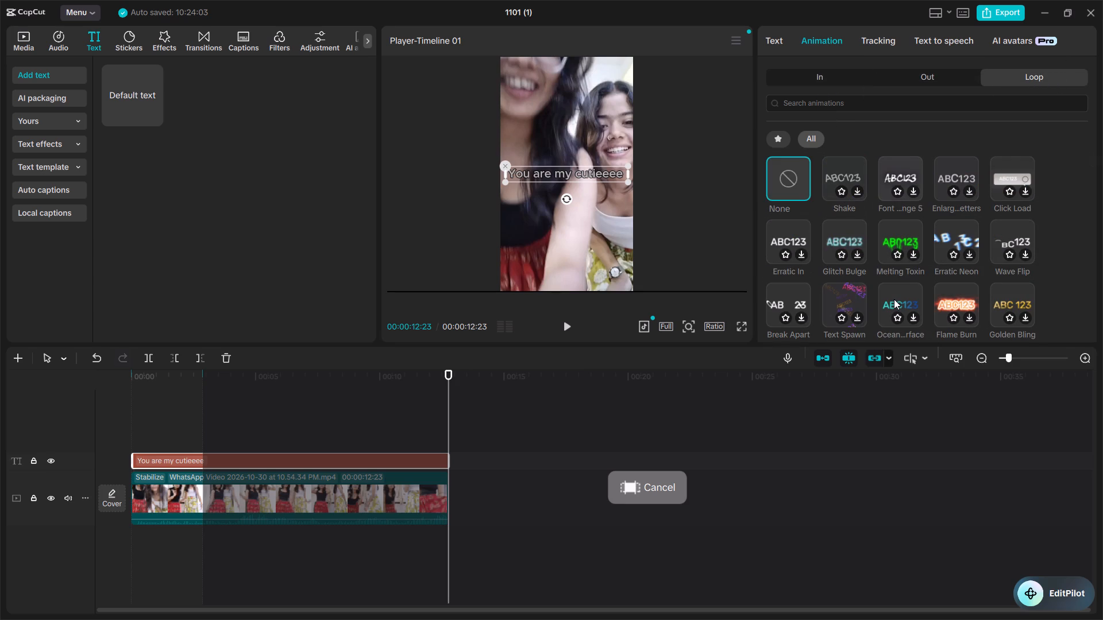
pyautogui.scroll(4, 894, 299)
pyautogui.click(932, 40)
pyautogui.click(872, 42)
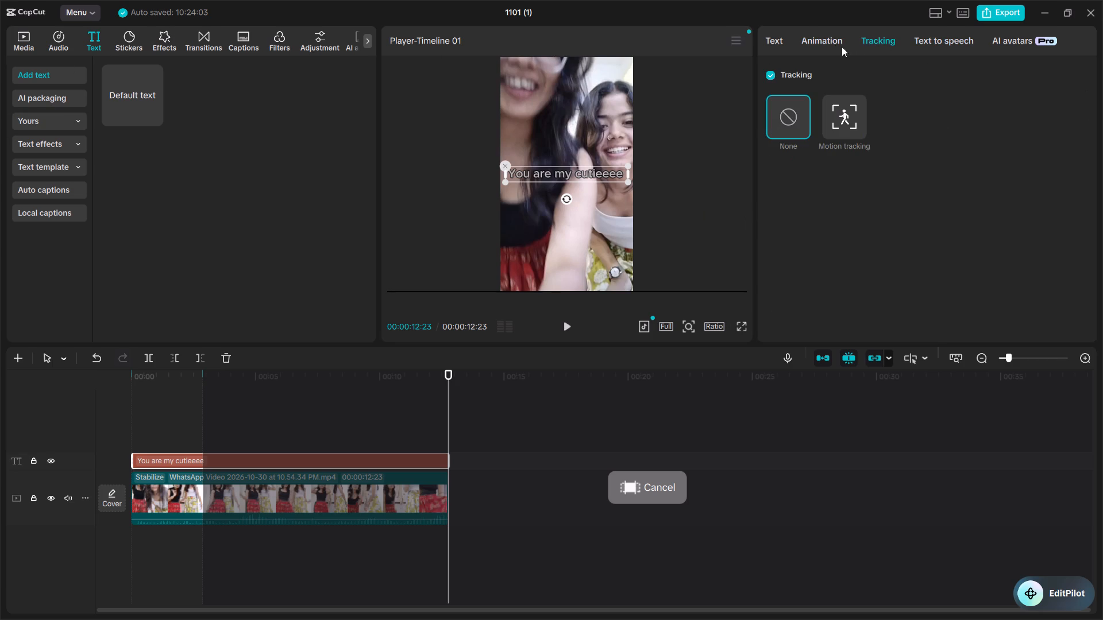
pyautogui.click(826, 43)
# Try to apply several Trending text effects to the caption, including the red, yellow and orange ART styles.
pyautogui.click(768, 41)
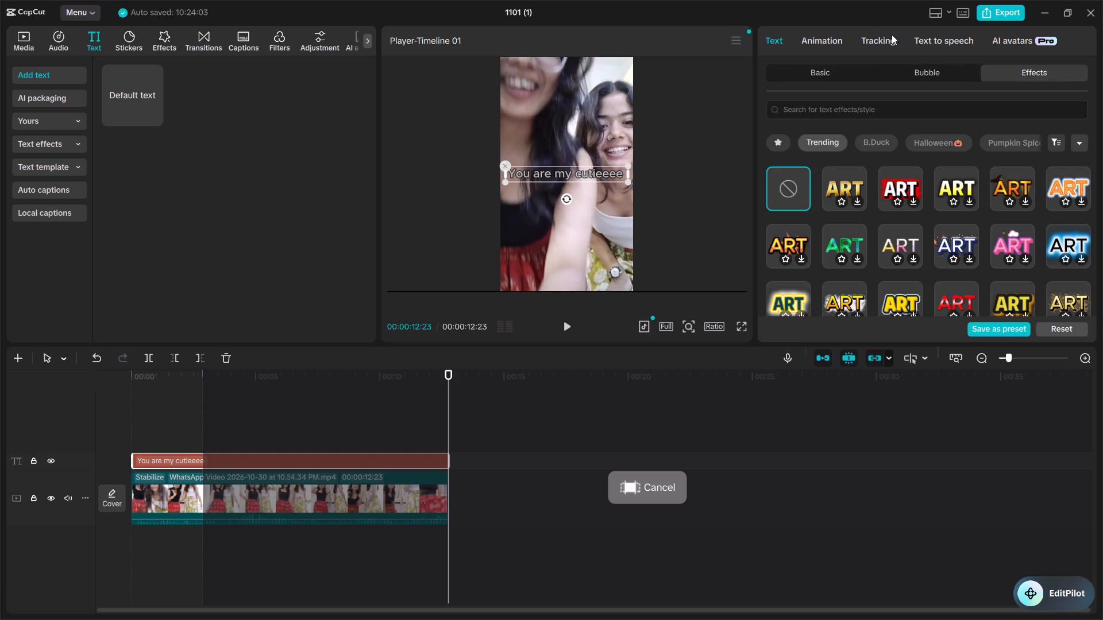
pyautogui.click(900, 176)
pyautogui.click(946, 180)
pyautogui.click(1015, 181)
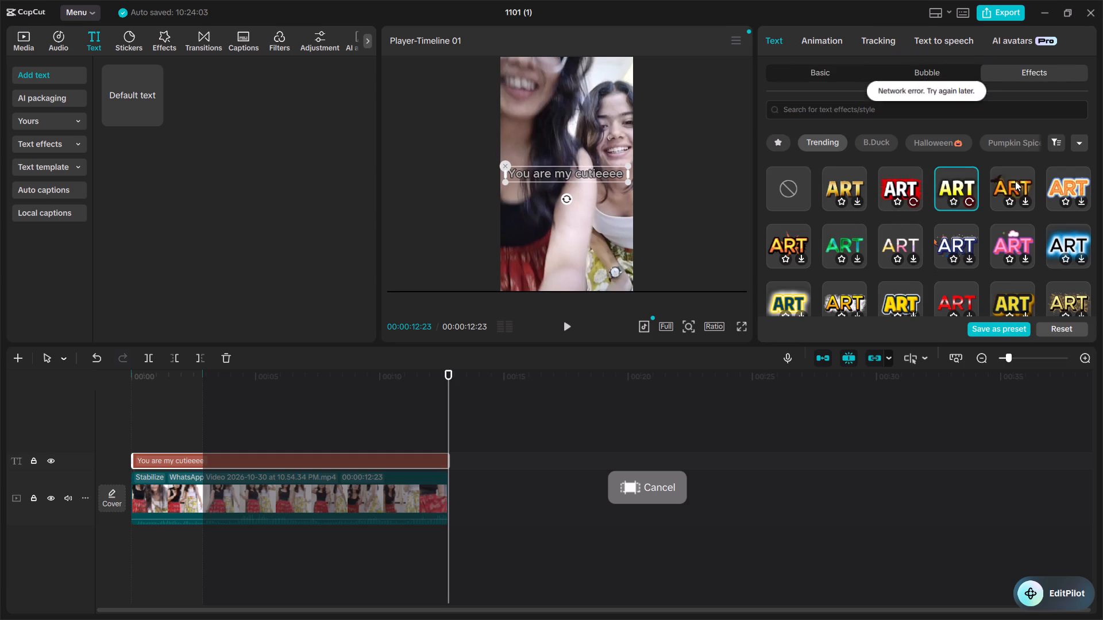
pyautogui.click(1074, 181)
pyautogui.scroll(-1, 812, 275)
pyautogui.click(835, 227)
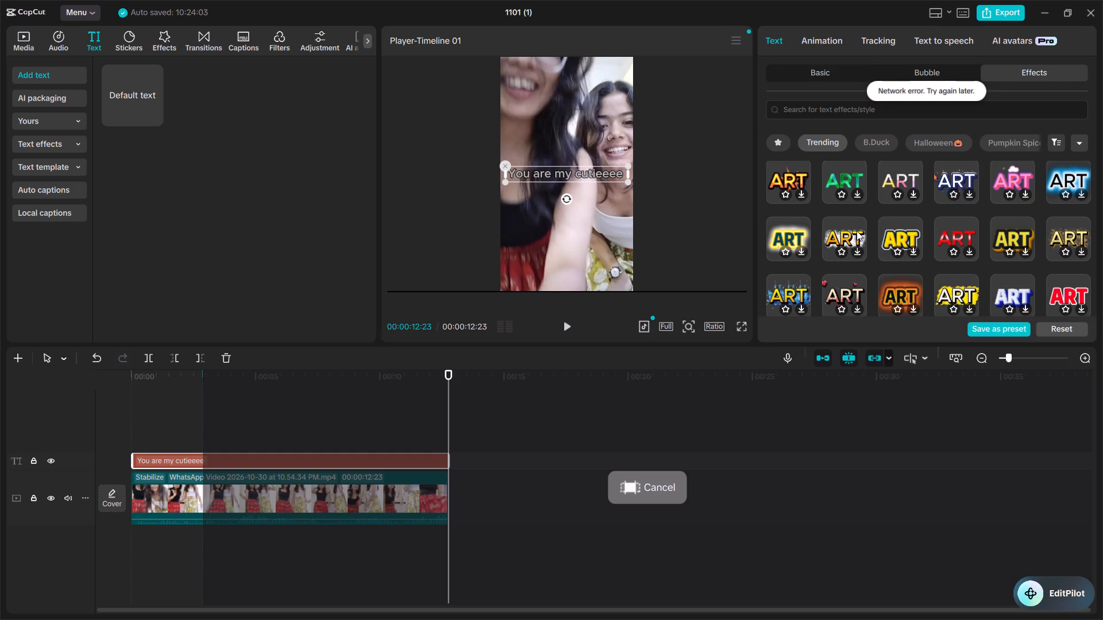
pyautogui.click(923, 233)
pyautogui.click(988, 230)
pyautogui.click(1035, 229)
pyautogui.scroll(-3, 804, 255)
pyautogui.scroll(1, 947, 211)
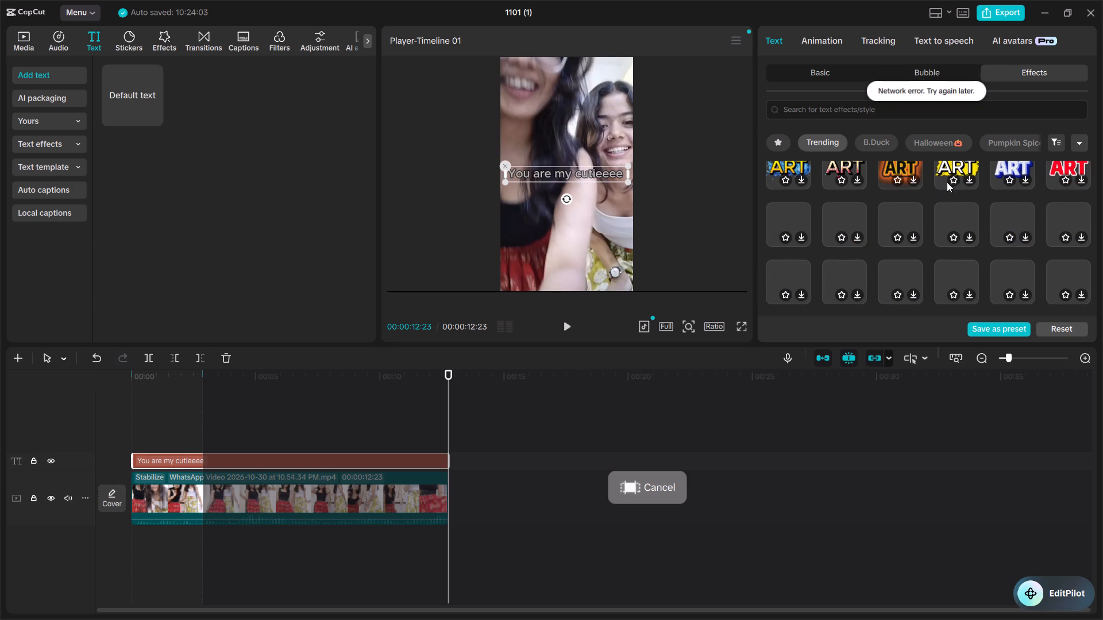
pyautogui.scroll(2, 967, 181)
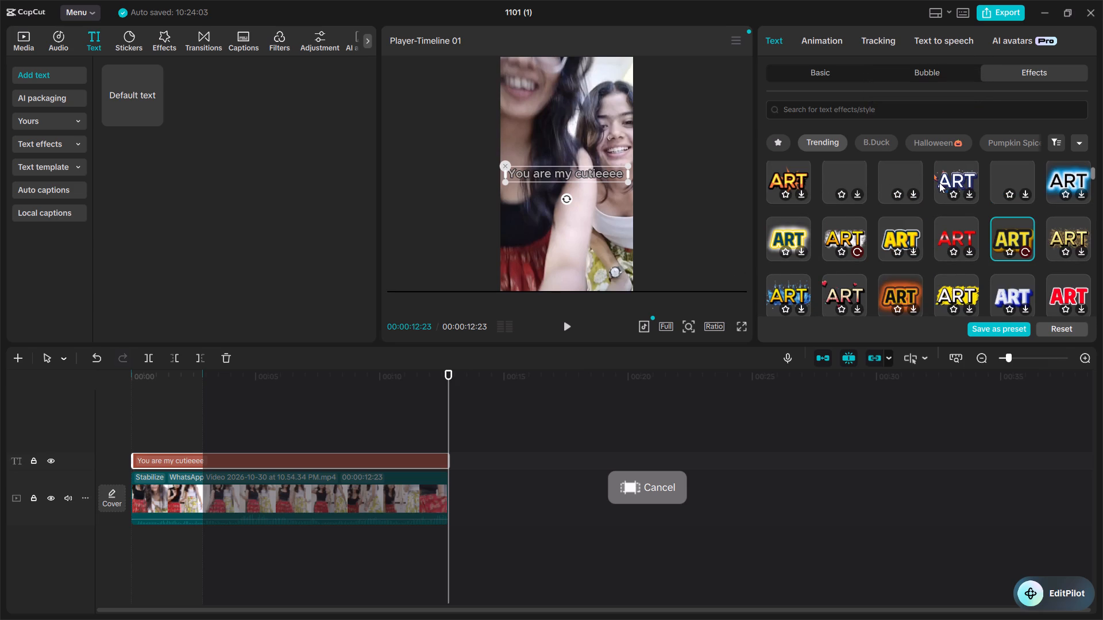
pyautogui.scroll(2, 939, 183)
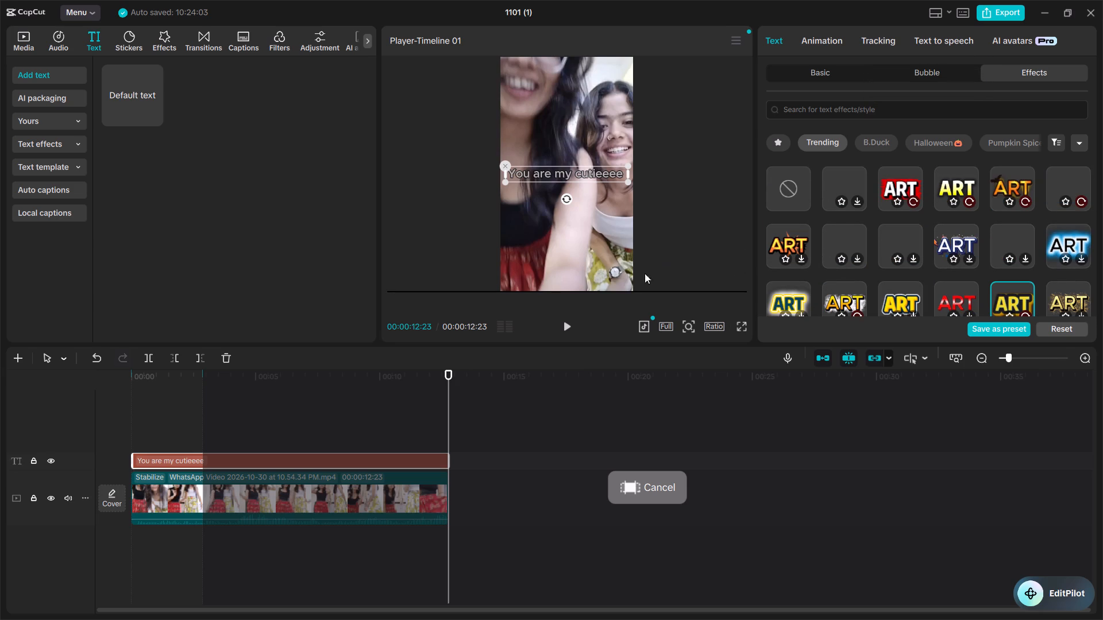
# Preview the captioned video from its beginning for about two seconds, then pause playback.
pyautogui.moveTo(449, 370); pyautogui.dragTo(248, 377)
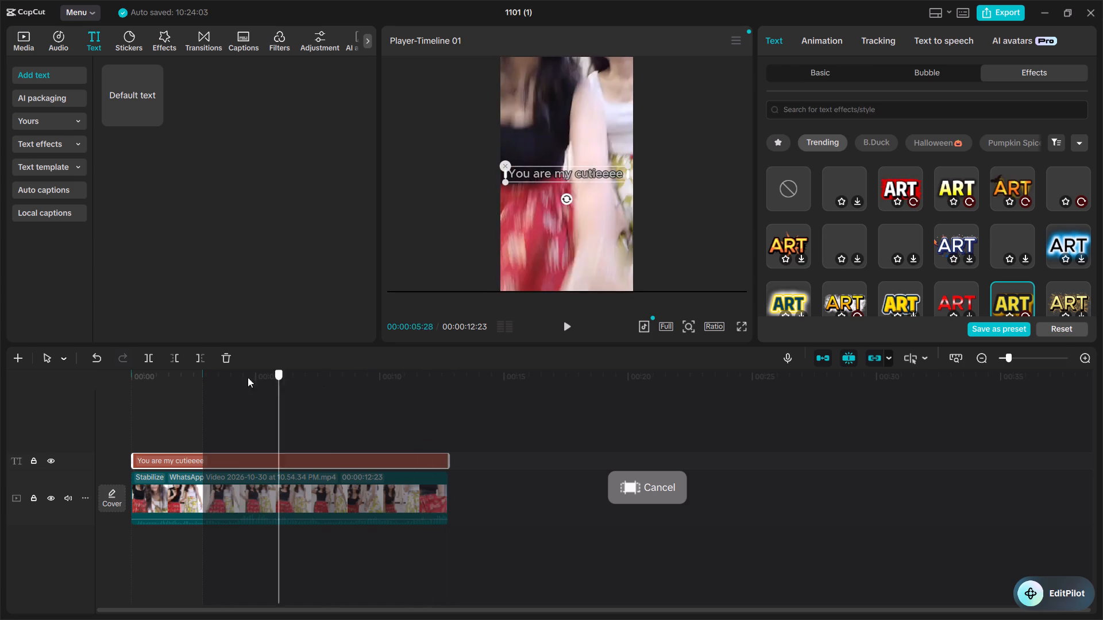
pyautogui.moveTo(248, 377); pyautogui.dragTo(86, 377)
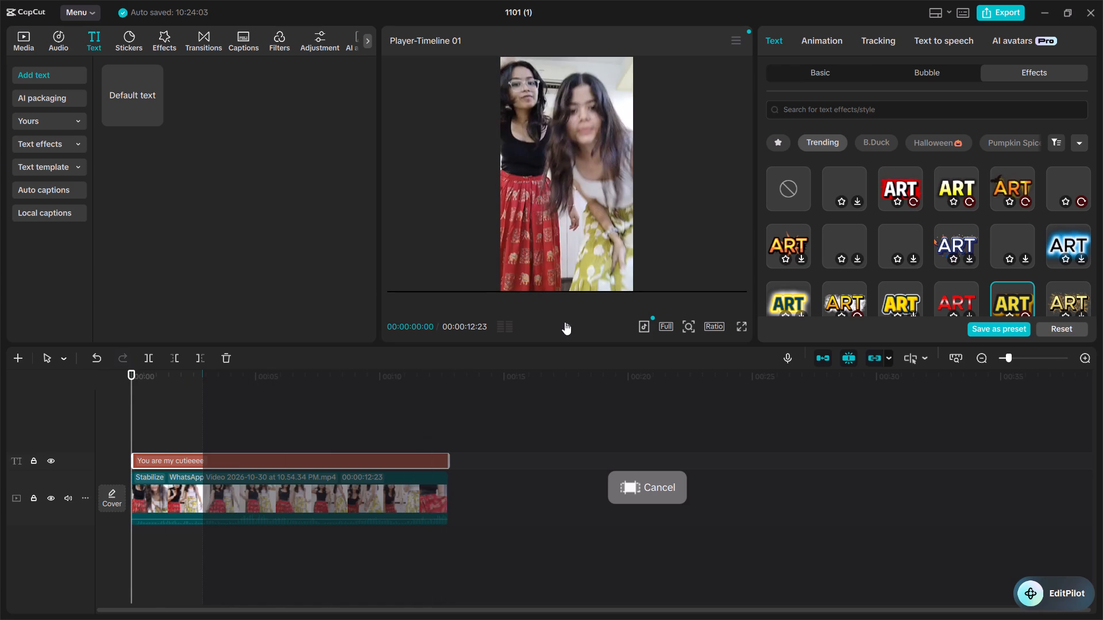
pyautogui.click(565, 322)
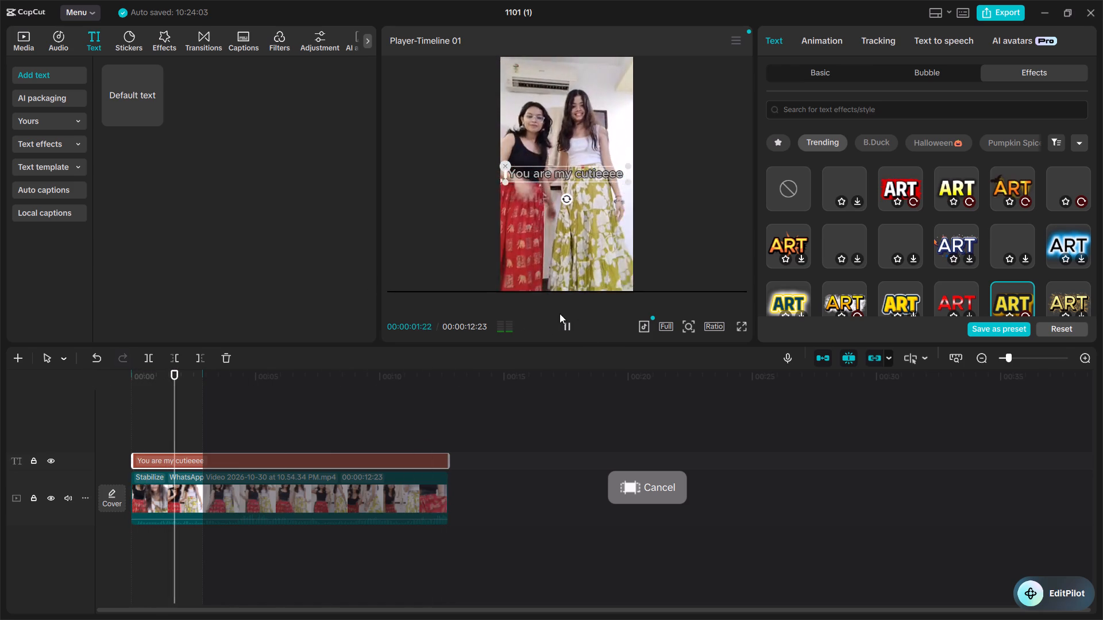
pyautogui.click(569, 323)
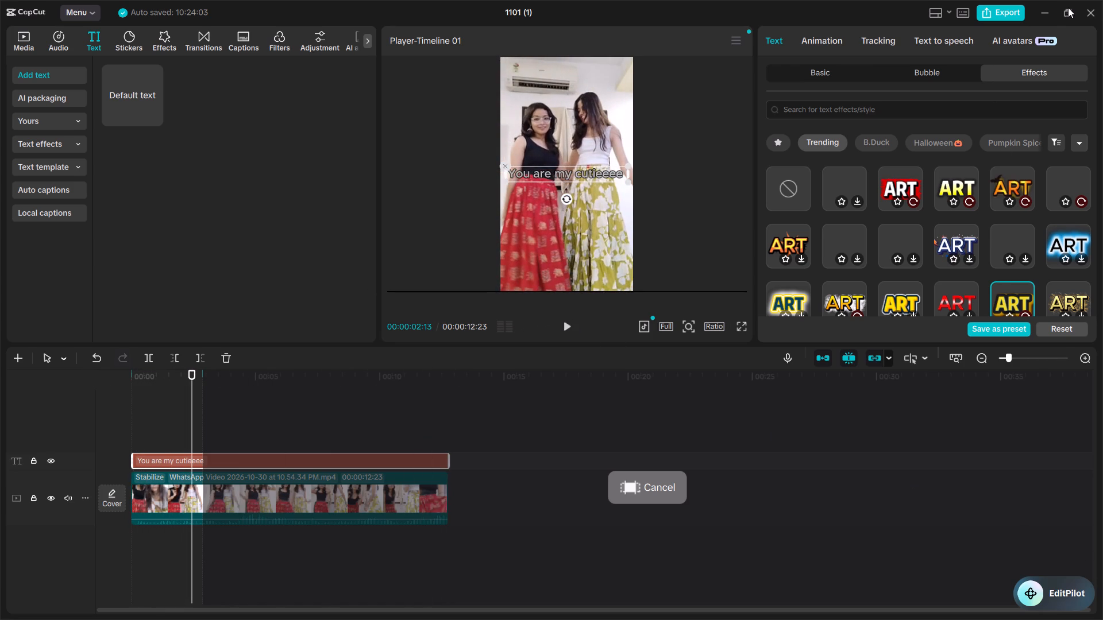
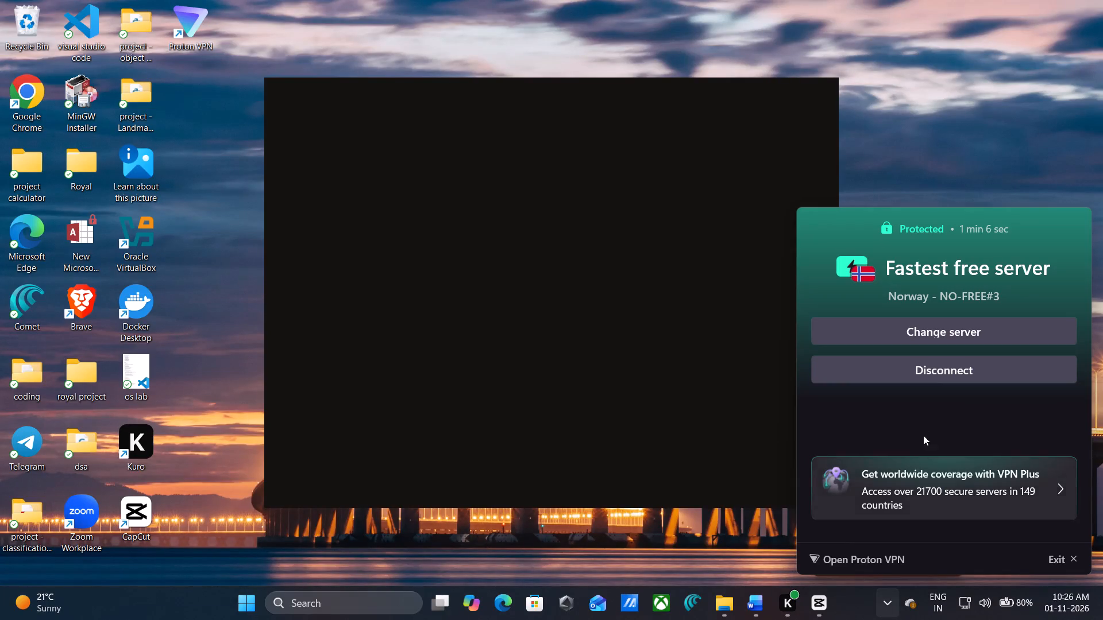
# Disconnect Proton VPN and reconnect it to the fastest free server.
pyautogui.click(948, 374)
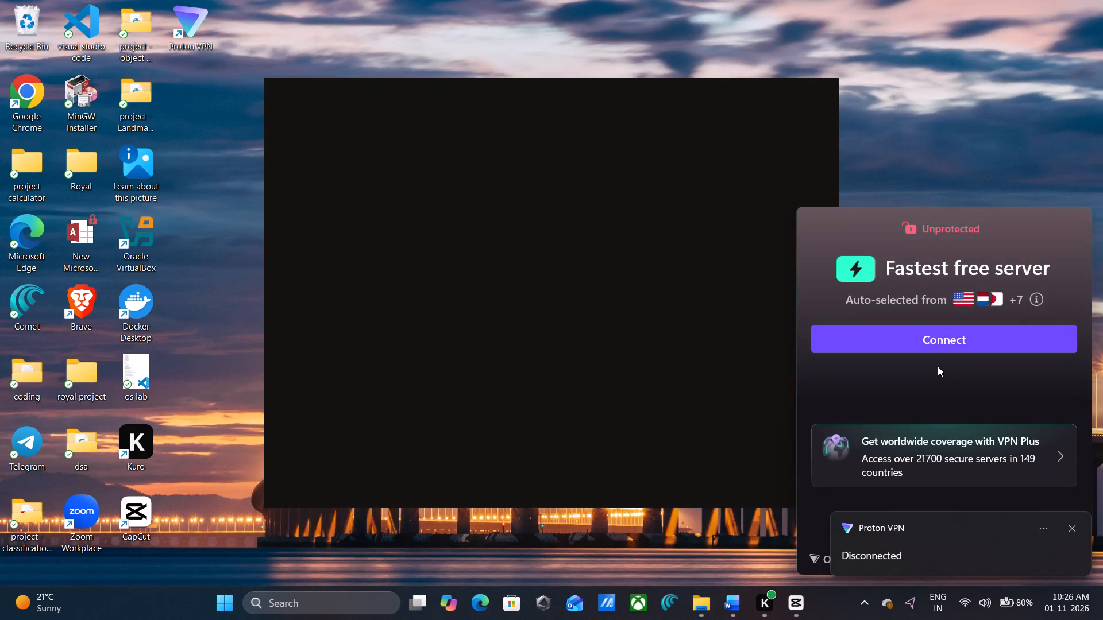
pyautogui.click(935, 335)
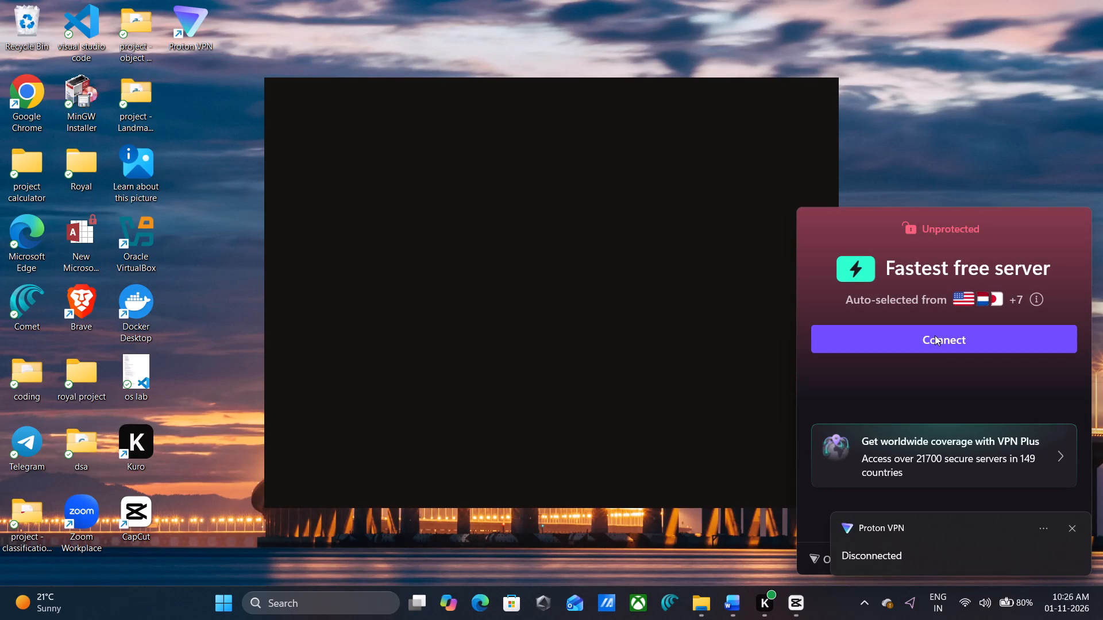
pyautogui.click(939, 334)
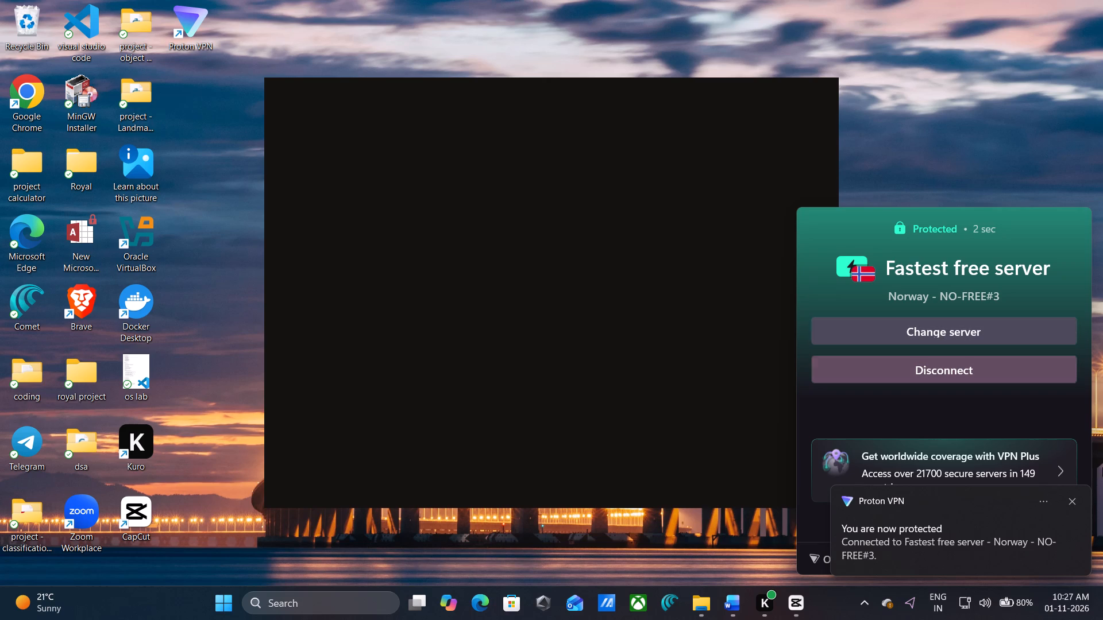
# Dismiss the Proton VPN connection notification.
pyautogui.click(1075, 497)
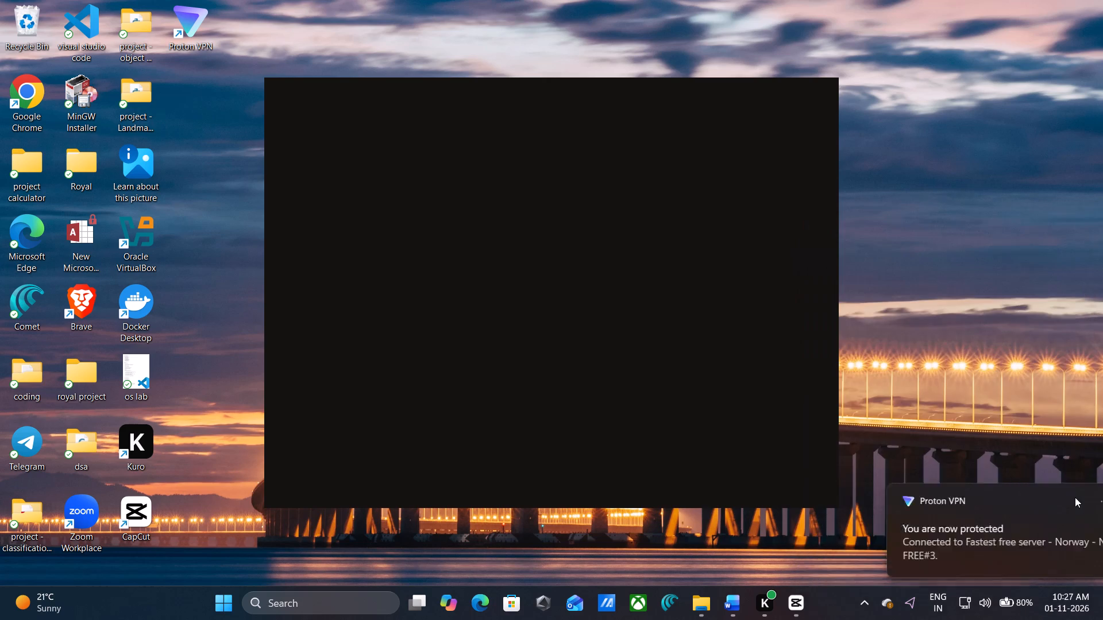
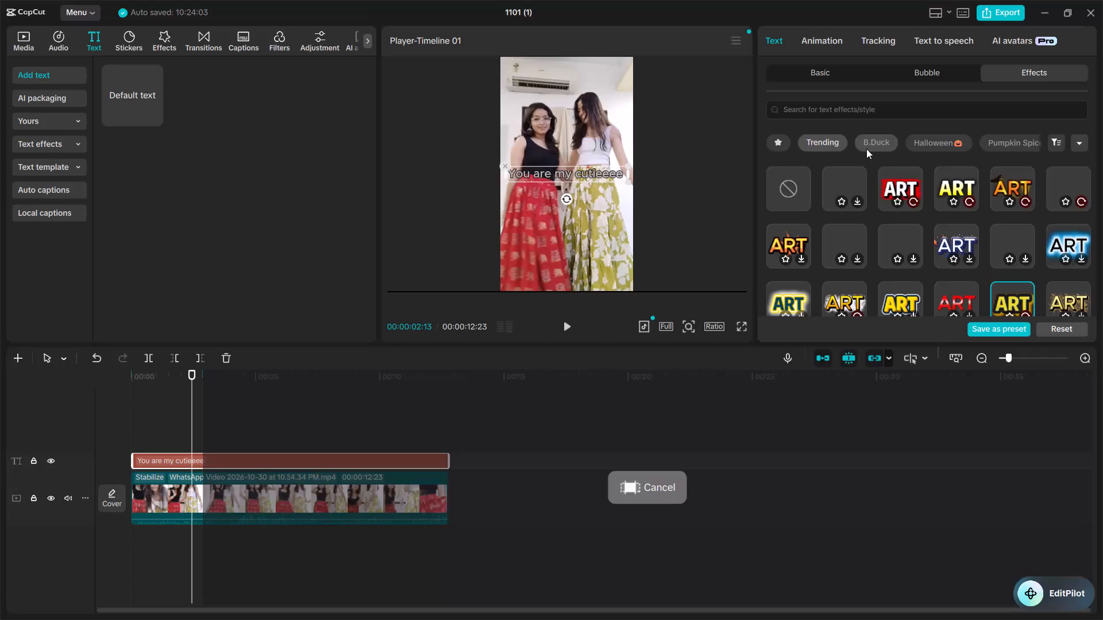
# Browse the B.Duck, Halloween, Pumpkin Spice and Trending text effect categories for the caption.
pyautogui.click(866, 149)
pyautogui.click(940, 141)
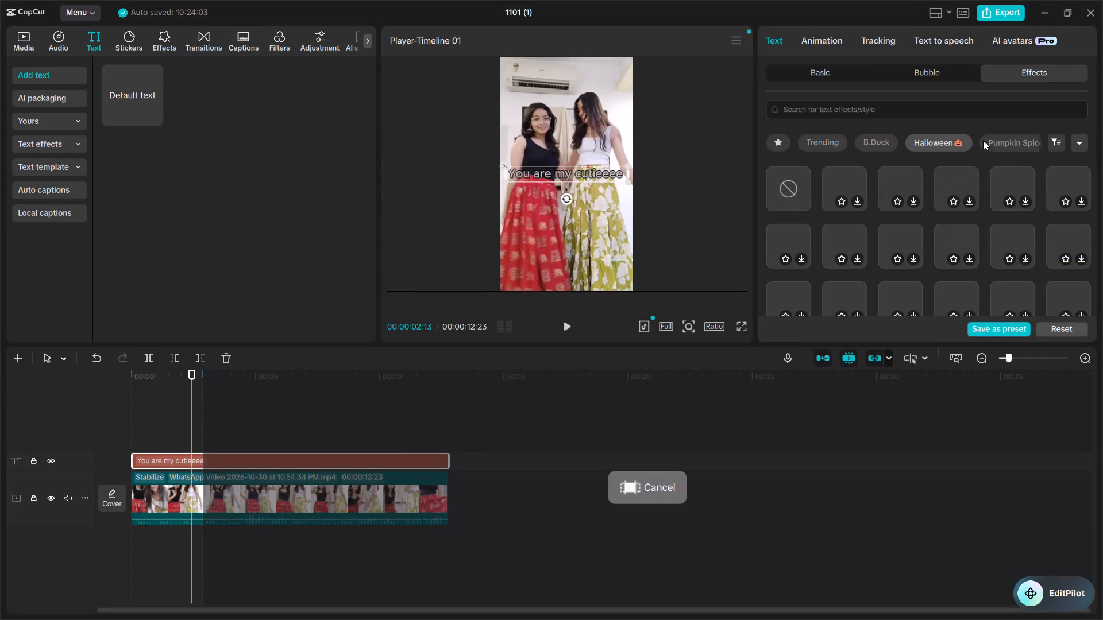
pyautogui.click(993, 139)
pyautogui.click(807, 142)
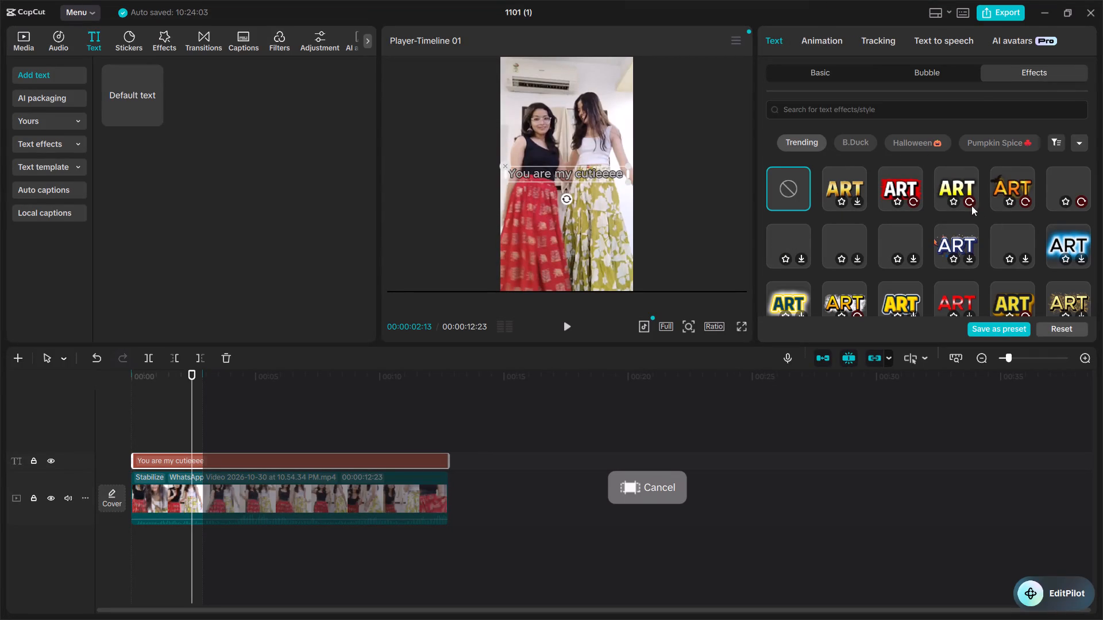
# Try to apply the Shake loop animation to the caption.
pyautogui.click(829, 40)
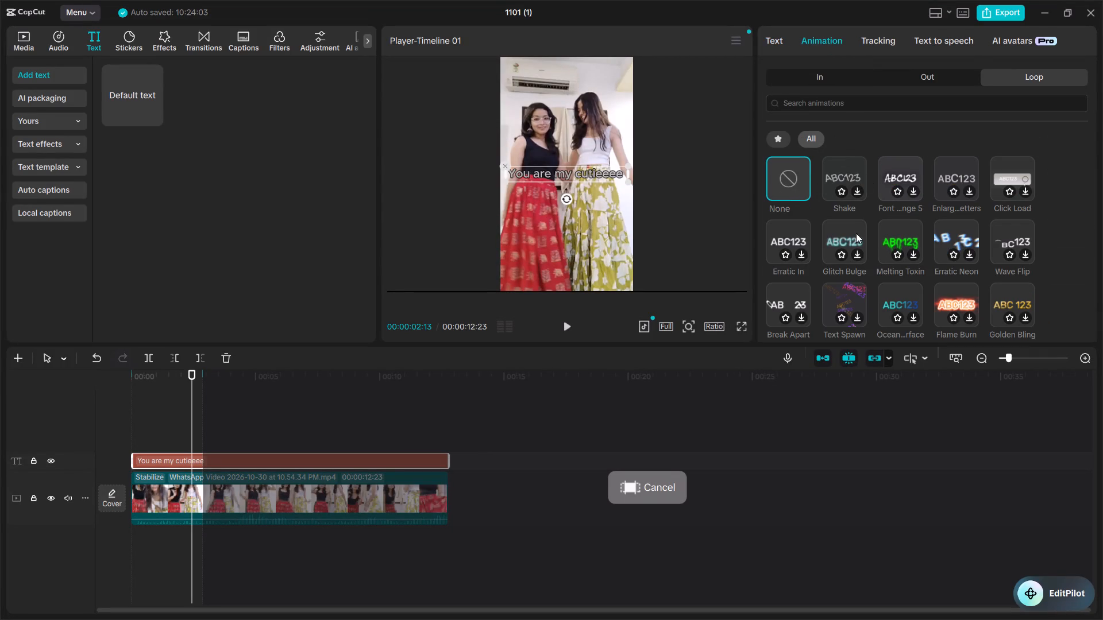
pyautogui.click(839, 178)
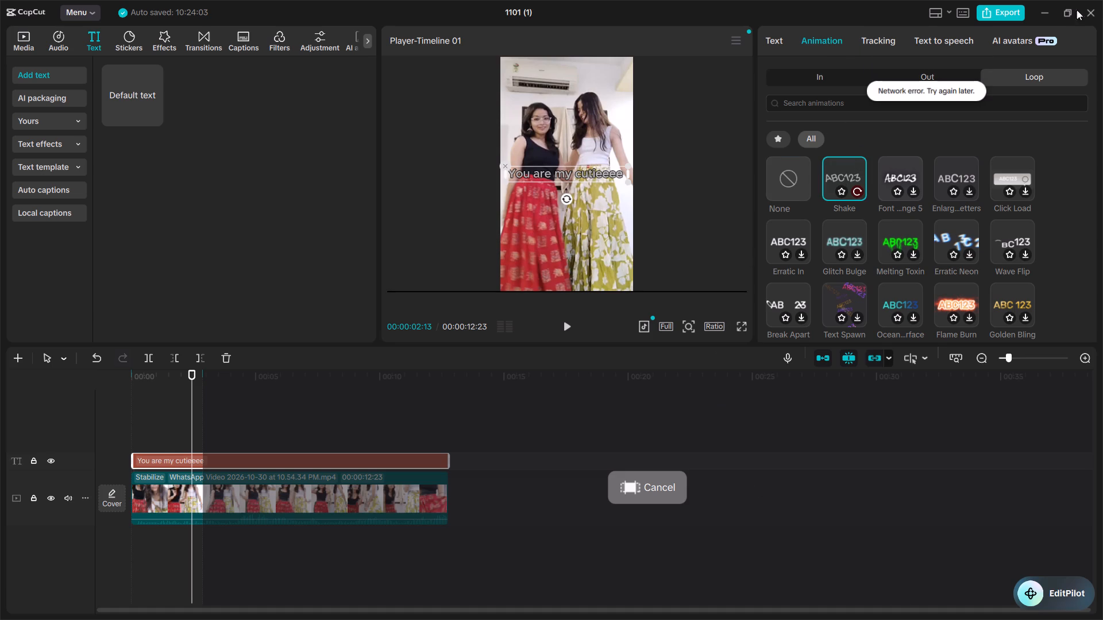
# Minimize the CapCut window.
pyautogui.click(1043, 0)
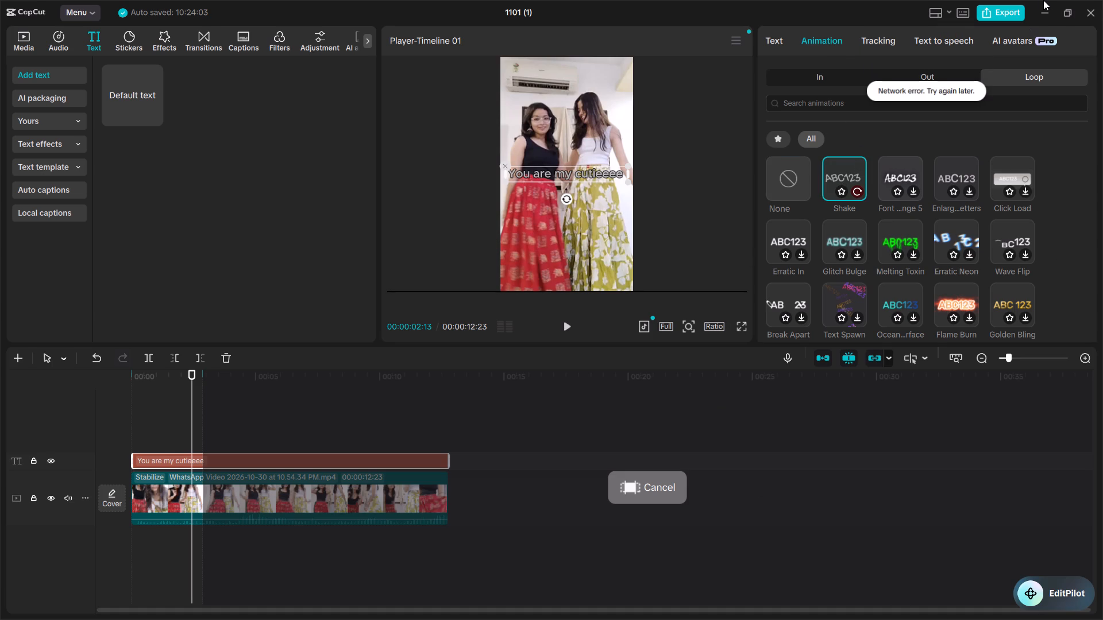
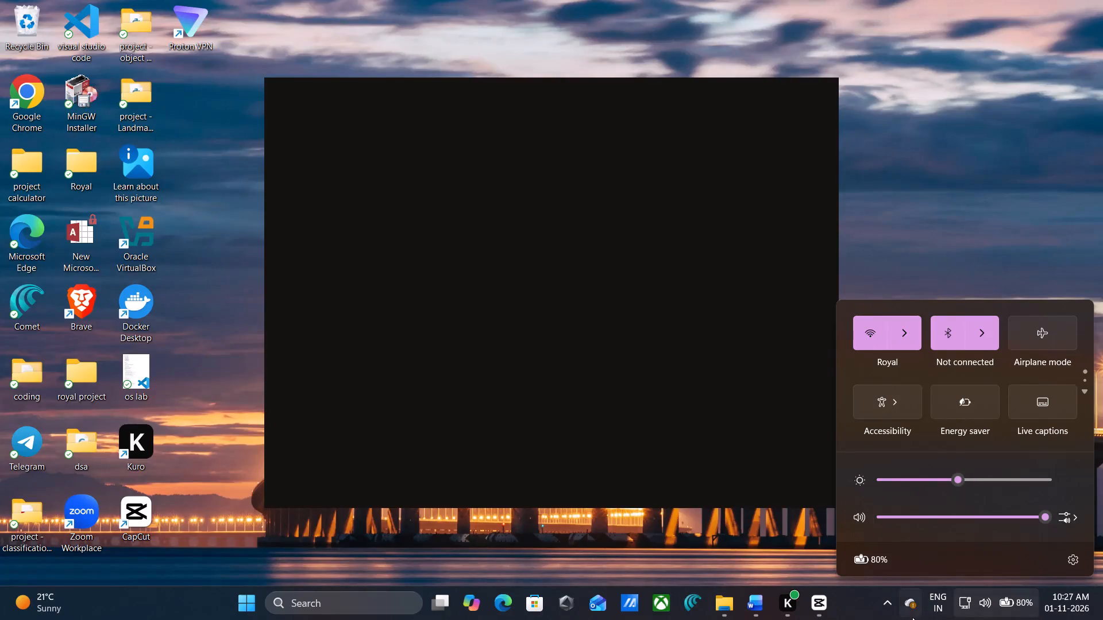
# Switch to Windows Settings and examine the network connections and the Ethernet details under Network & internet.
pyautogui.click(1082, 554)
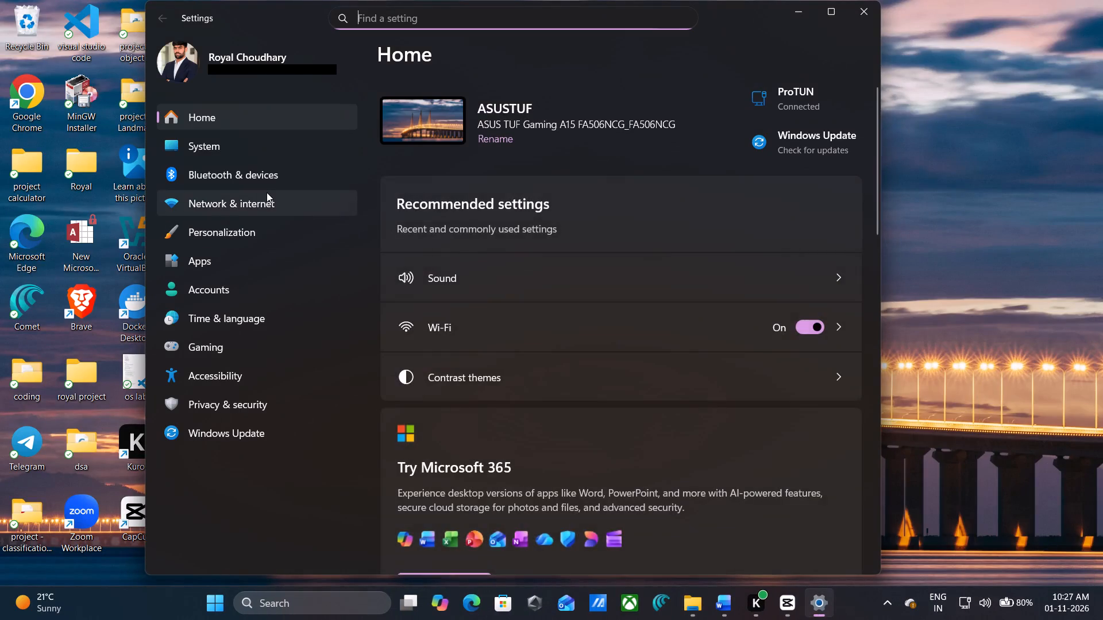
pyautogui.click(267, 192)
pyautogui.click(491, 135)
pyautogui.click(392, 108)
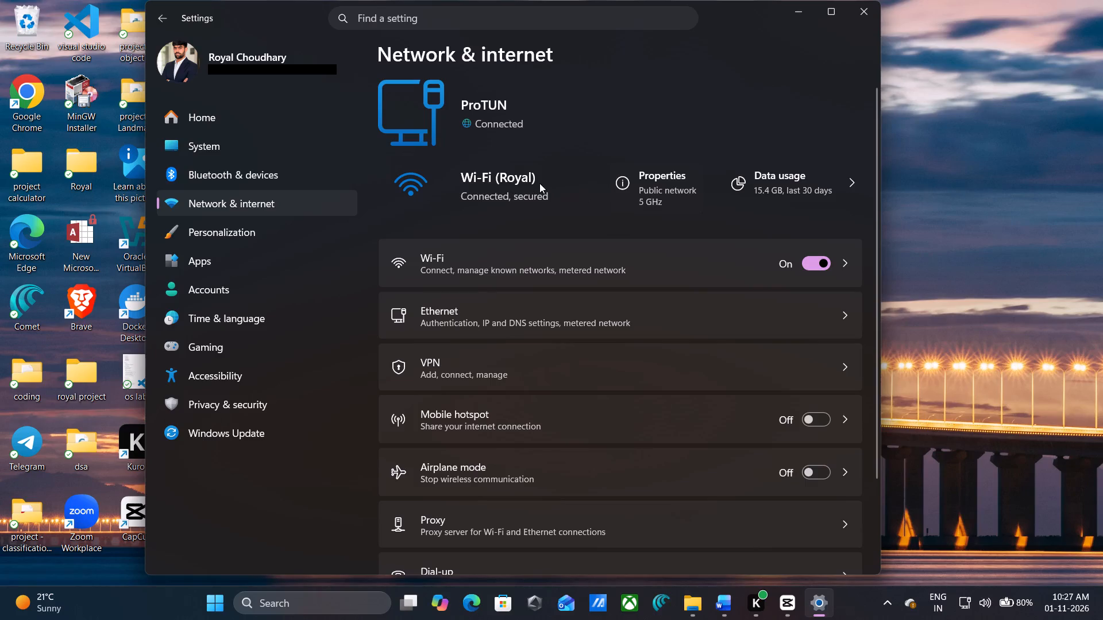
pyautogui.click(545, 309)
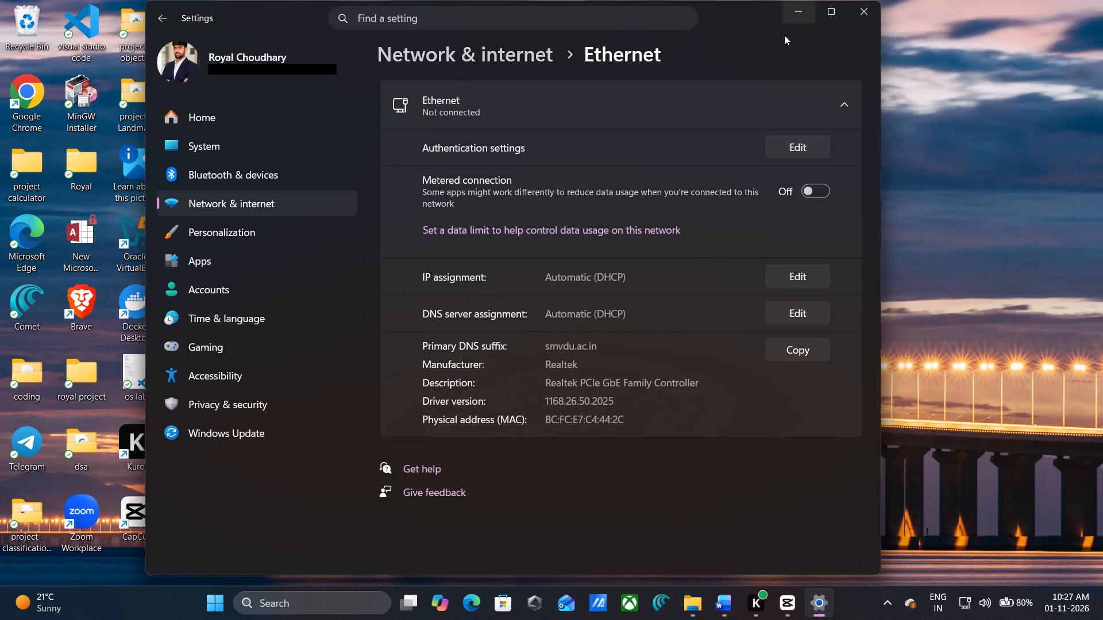
pyautogui.click(525, 57)
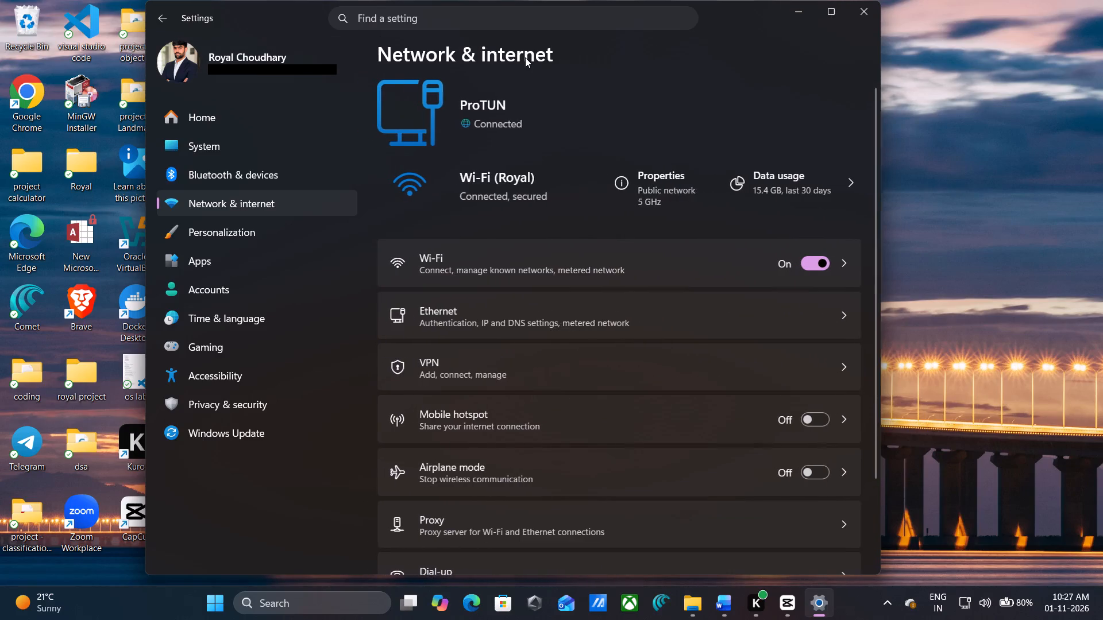
# Try to open the ProTUN connection's details, and examine the VPN settings under Network & internet.
pyautogui.click(510, 103)
pyautogui.click(384, 94)
pyautogui.tripleClick(388, 96)
pyautogui.click(389, 96)
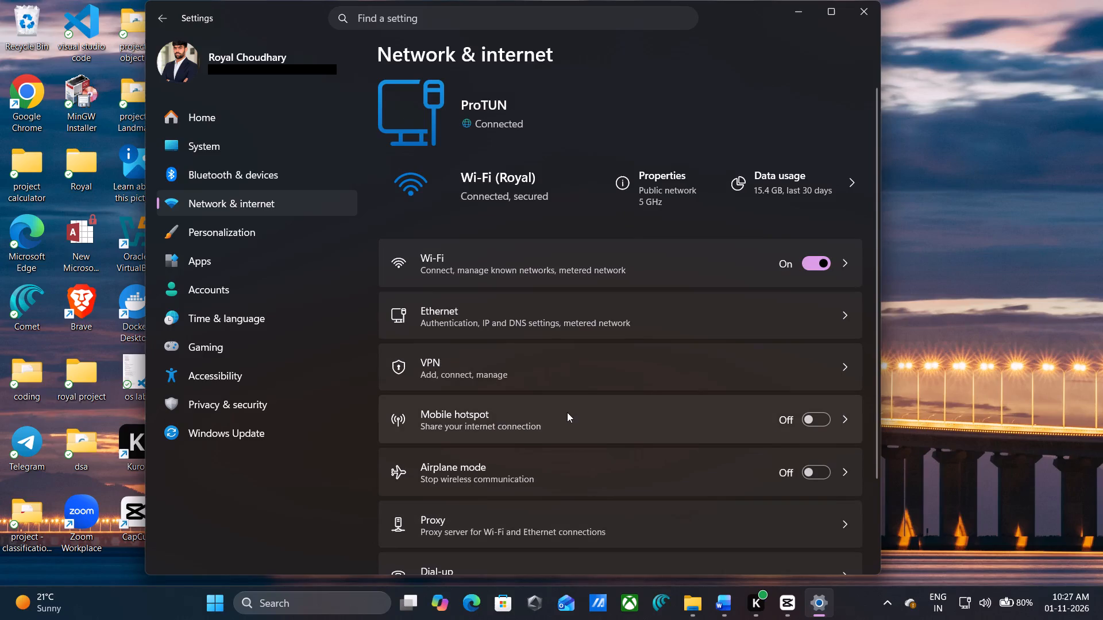
pyautogui.scroll(-1, 535, 304)
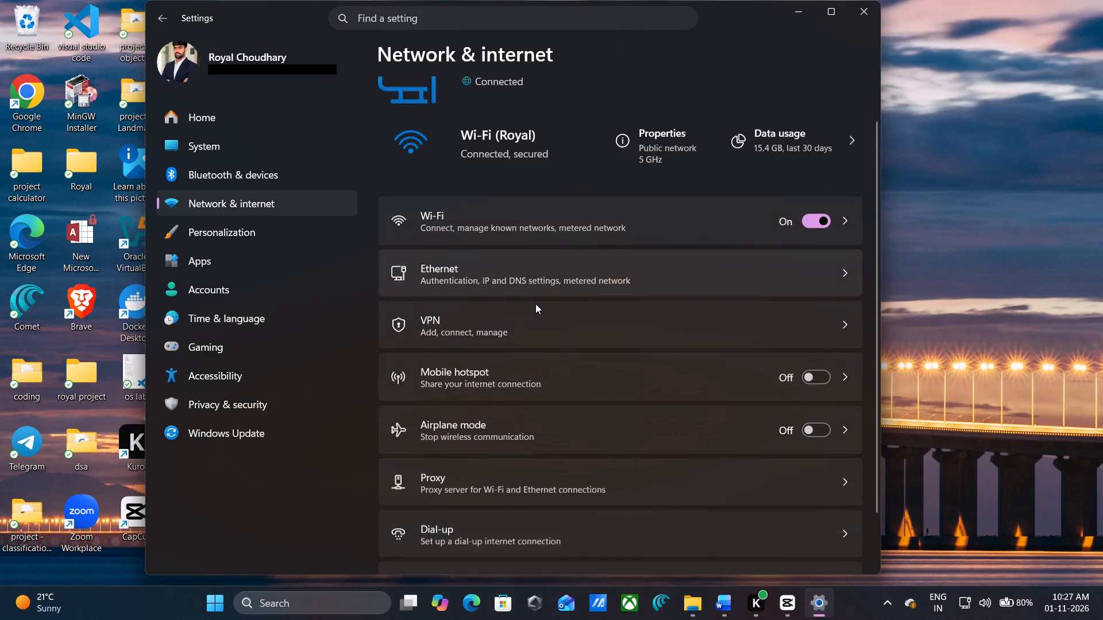
pyautogui.scroll(-2, 500, 293)
pyautogui.click(490, 273)
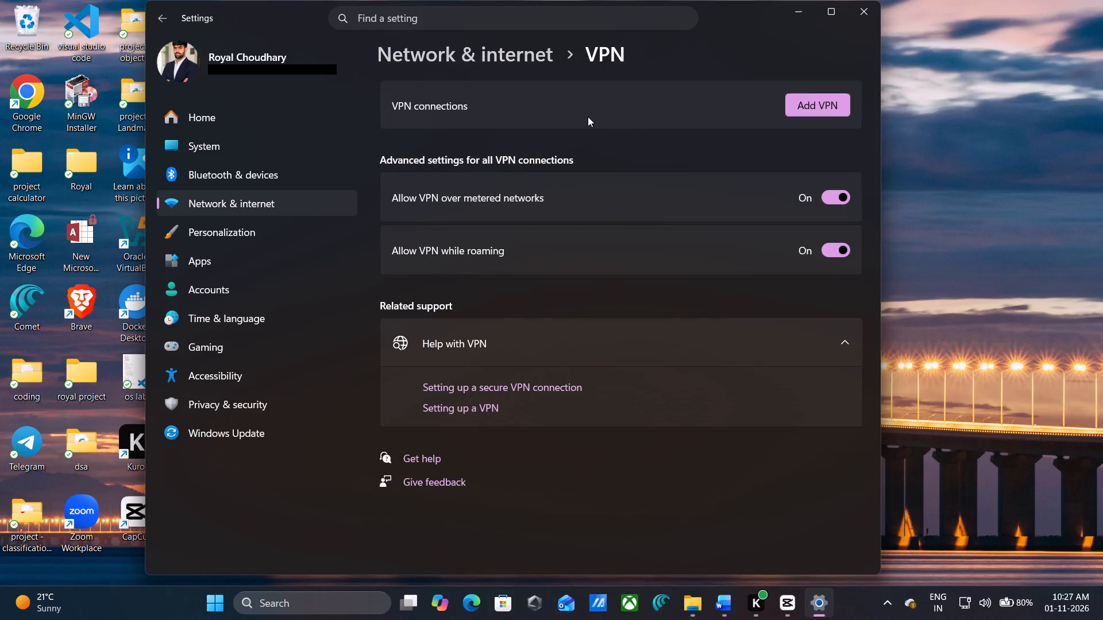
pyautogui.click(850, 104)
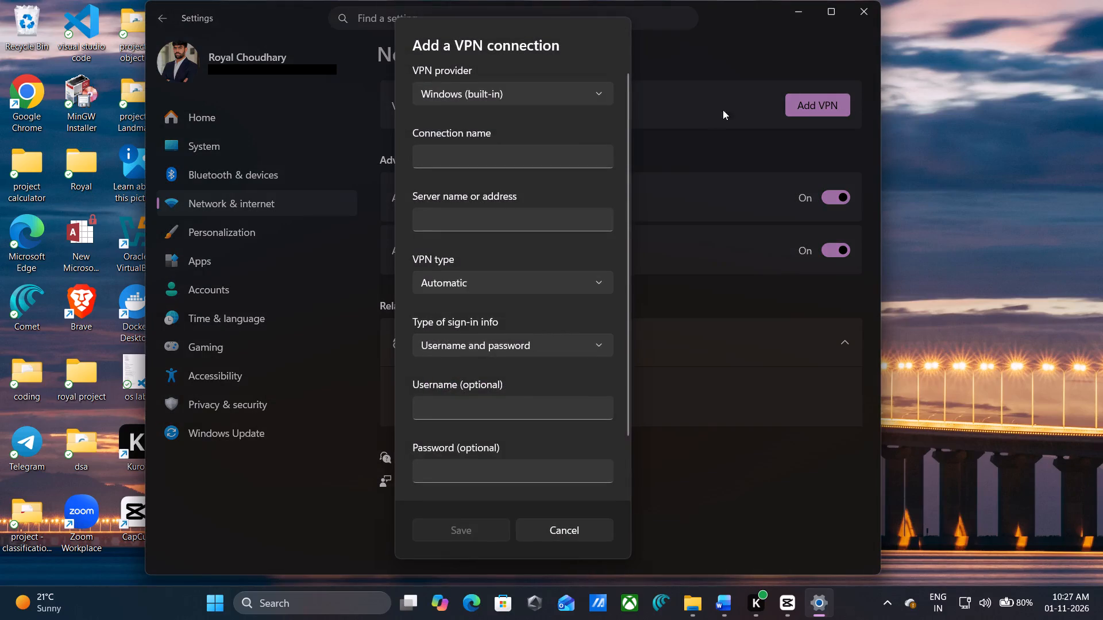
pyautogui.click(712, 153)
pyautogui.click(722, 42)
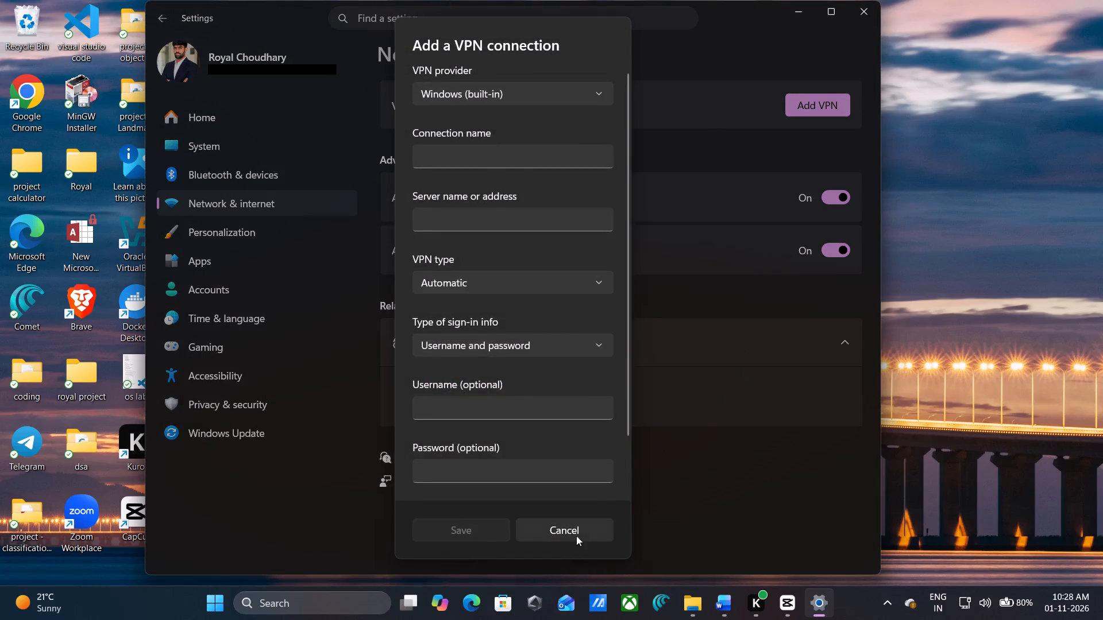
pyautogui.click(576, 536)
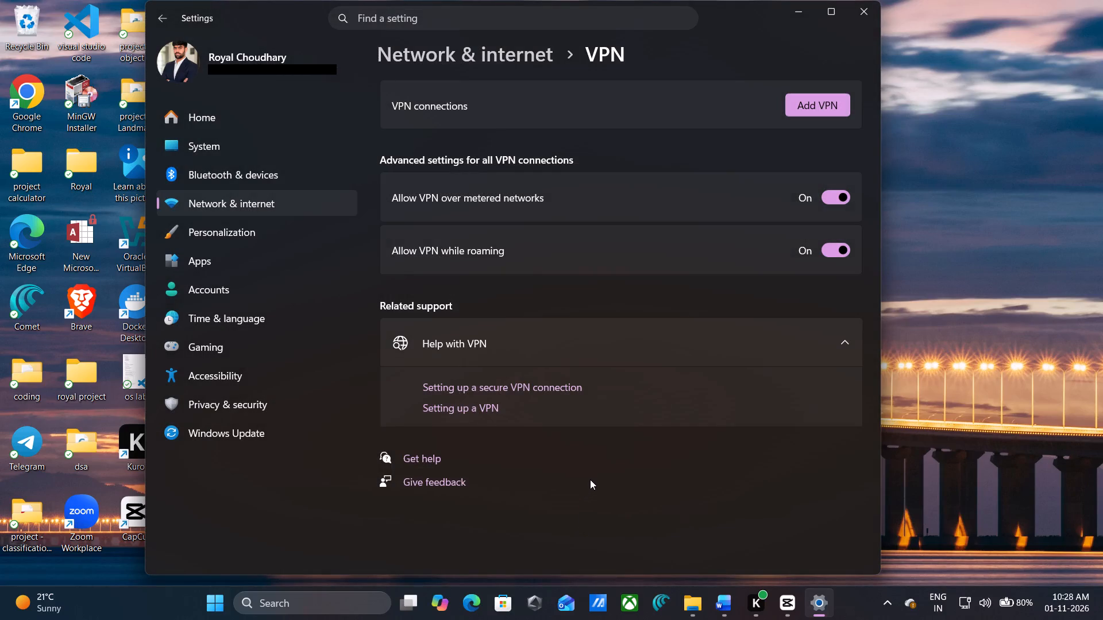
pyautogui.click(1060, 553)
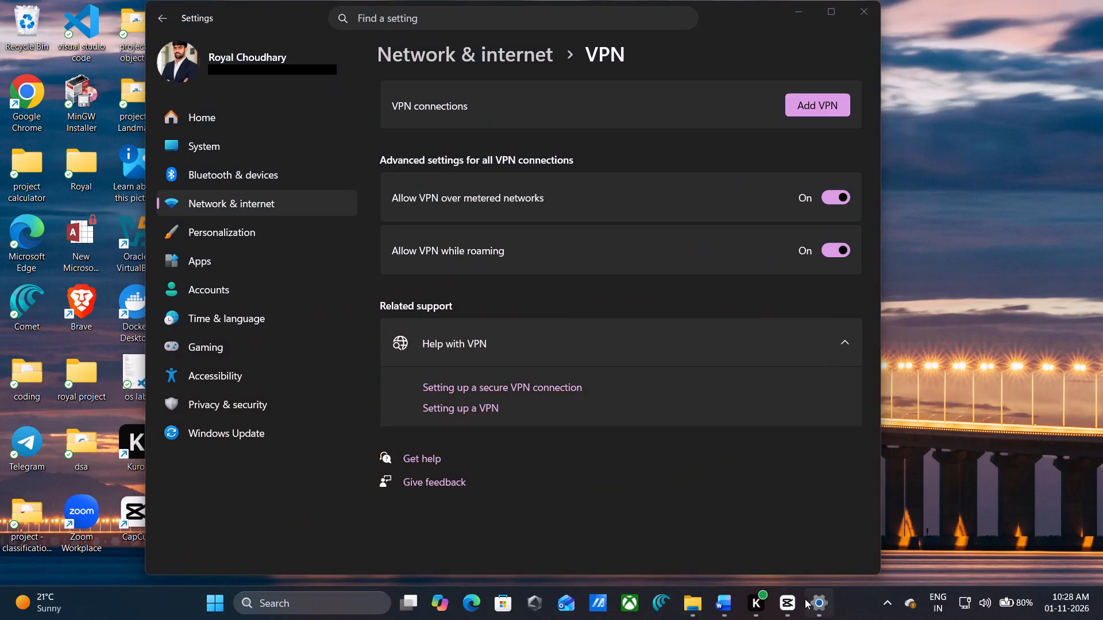
# Switch to CapCut and clear the selected export range on the timeline.
pyautogui.click(786, 601)
pyautogui.click(789, 600)
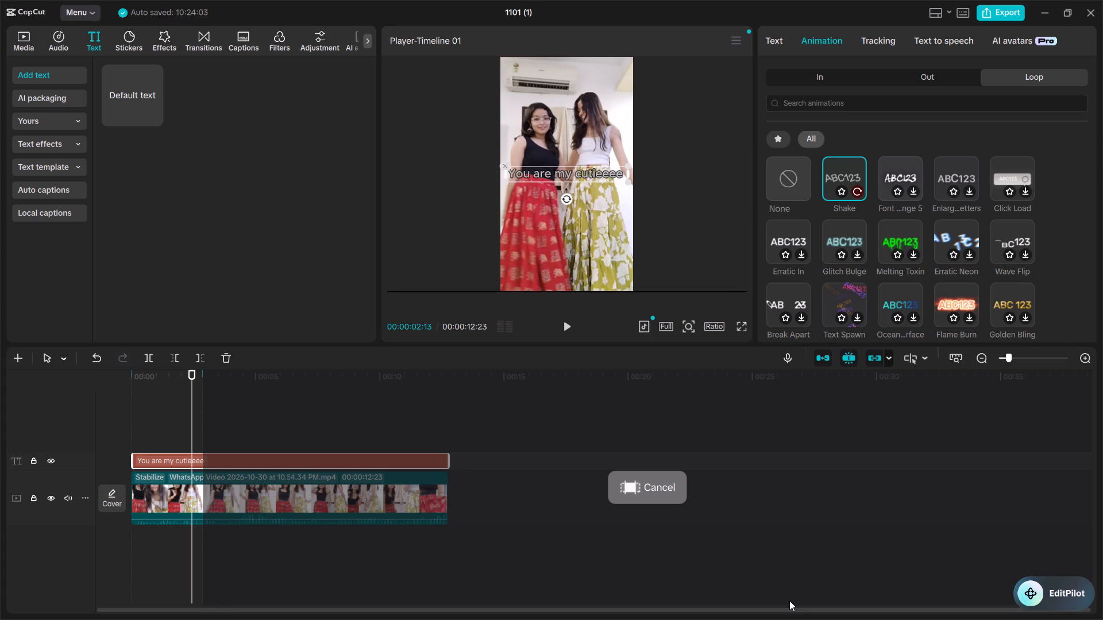
pyautogui.click(653, 488)
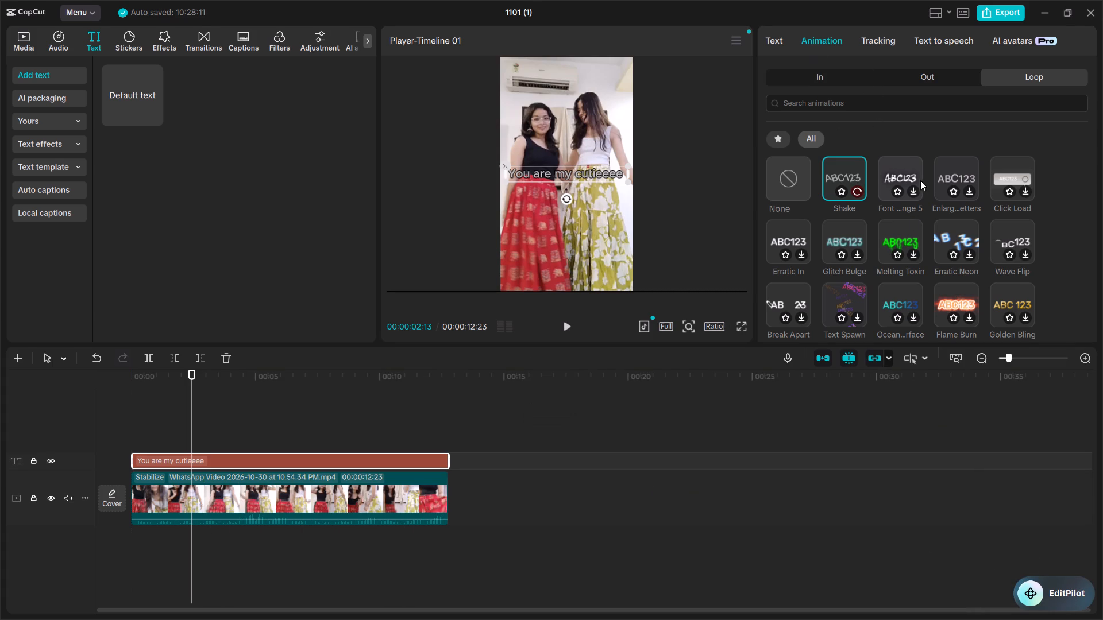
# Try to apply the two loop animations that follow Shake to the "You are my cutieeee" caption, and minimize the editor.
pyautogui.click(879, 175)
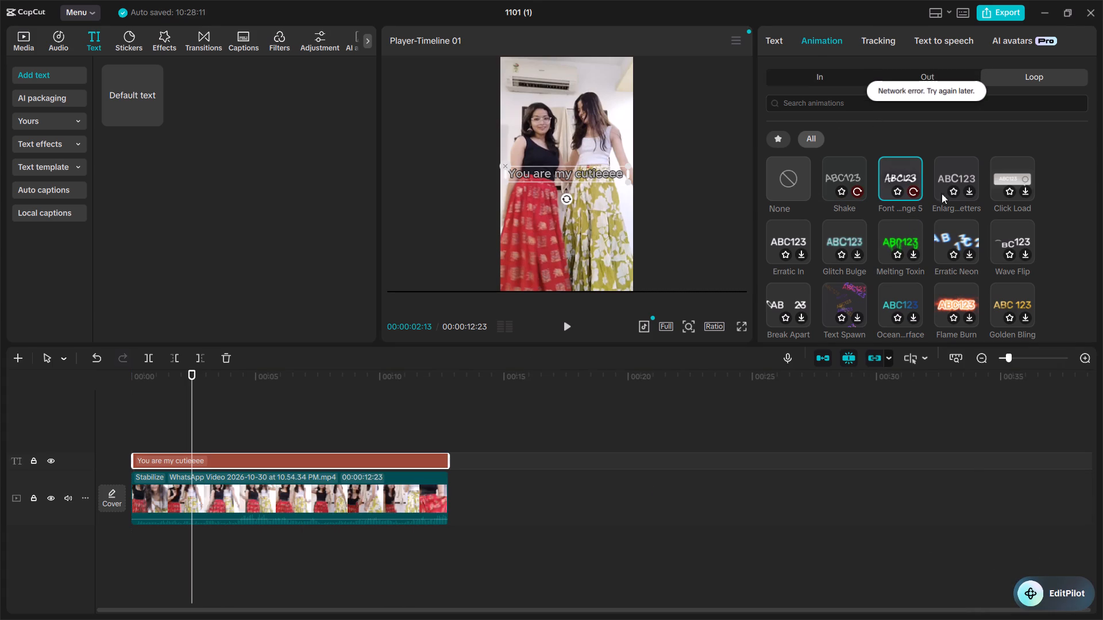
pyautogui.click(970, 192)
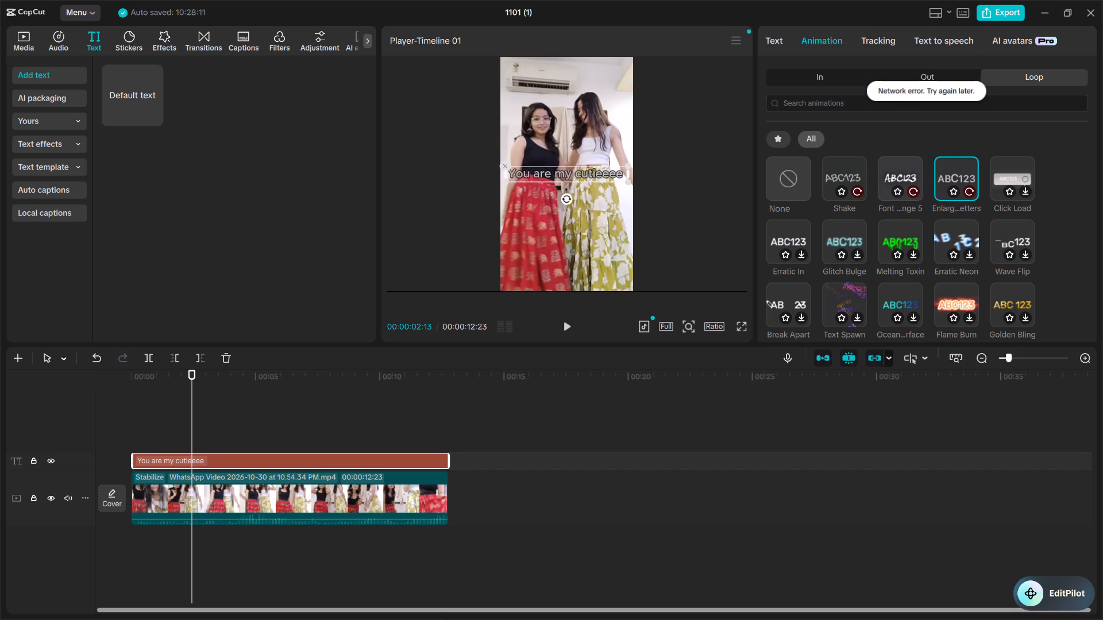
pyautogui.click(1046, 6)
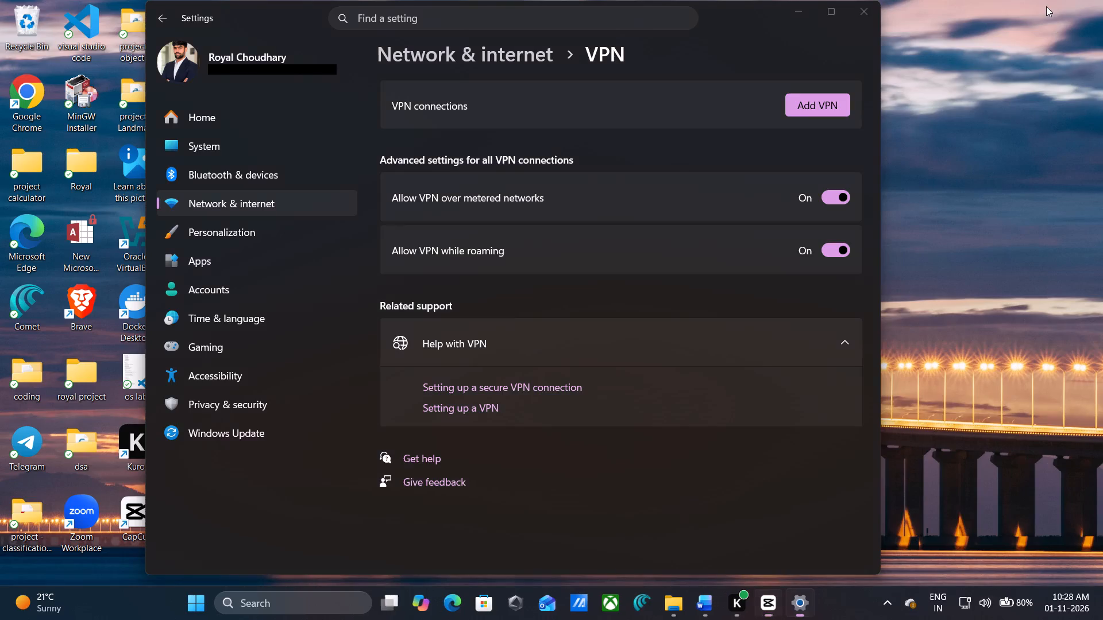
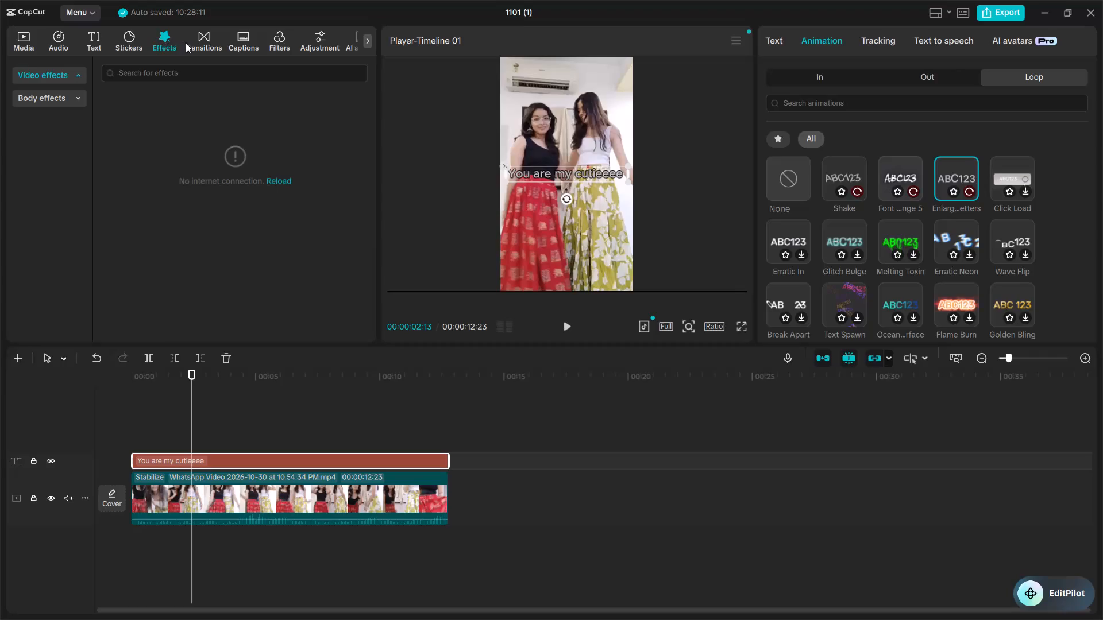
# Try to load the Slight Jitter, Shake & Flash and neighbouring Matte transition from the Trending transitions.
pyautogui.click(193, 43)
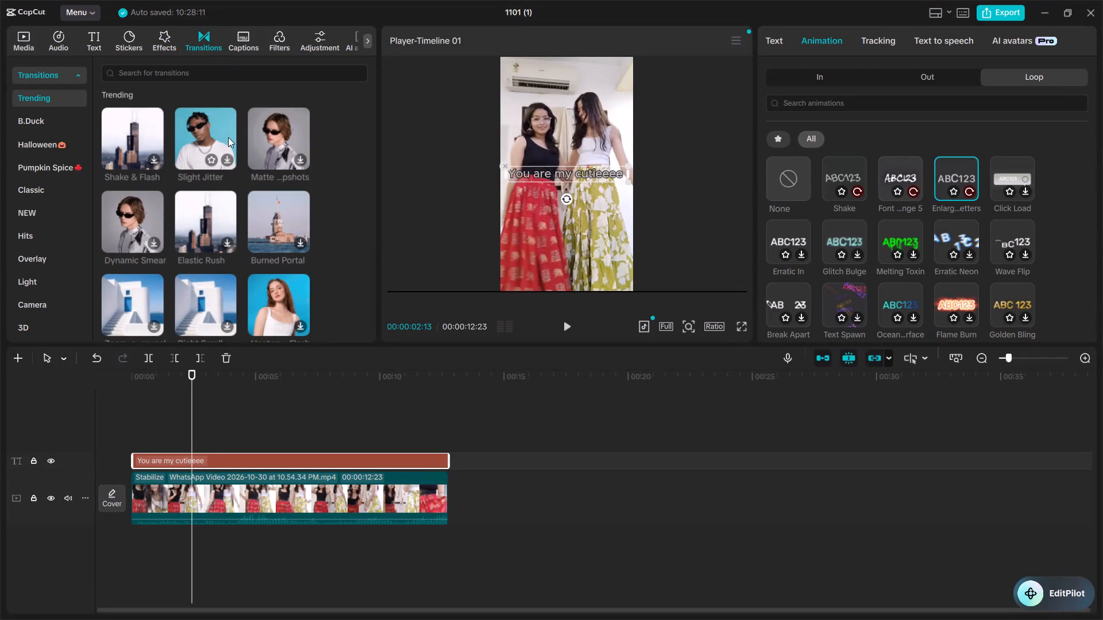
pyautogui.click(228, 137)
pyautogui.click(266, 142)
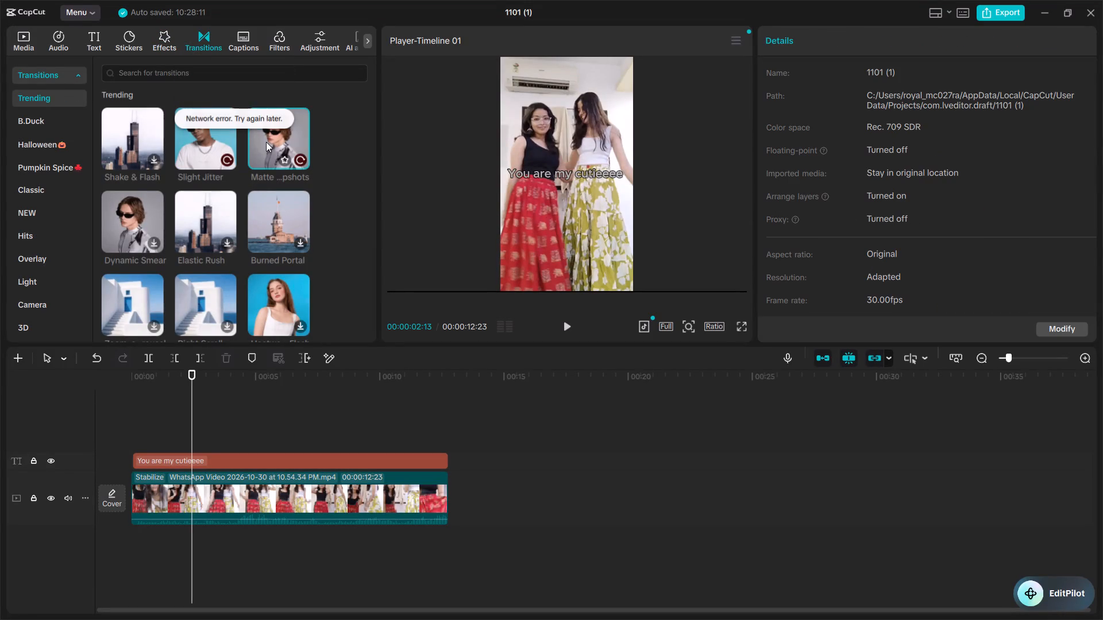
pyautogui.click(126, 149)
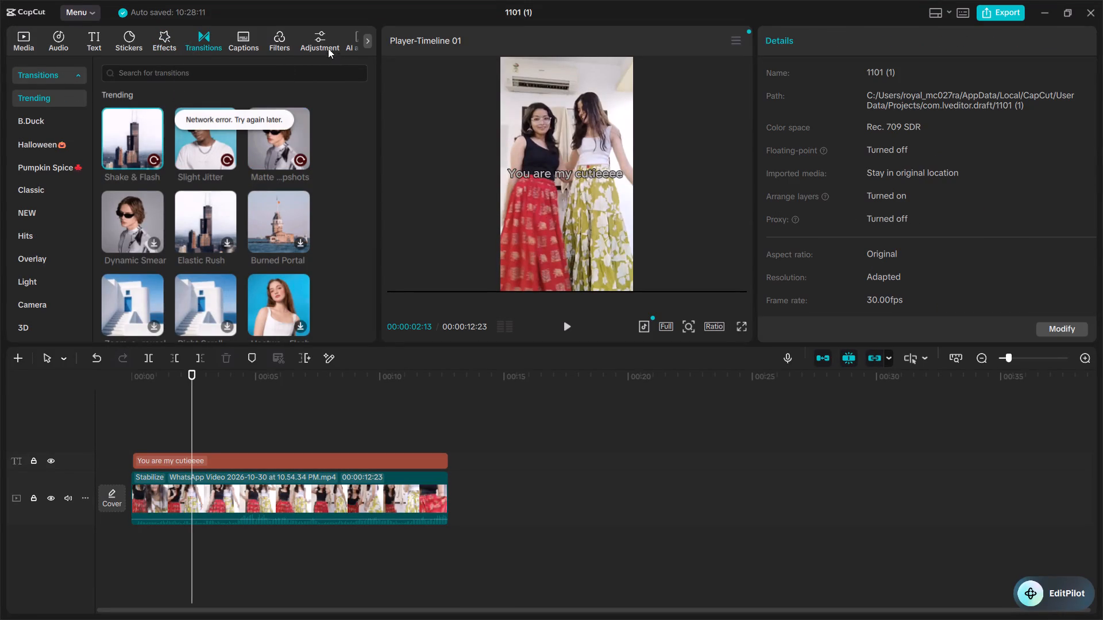
# Preview the custom adjustment and browse the sticker, text and sound effects libraries, ending at the imported media.
pyautogui.click(327, 47)
pyautogui.click(136, 89)
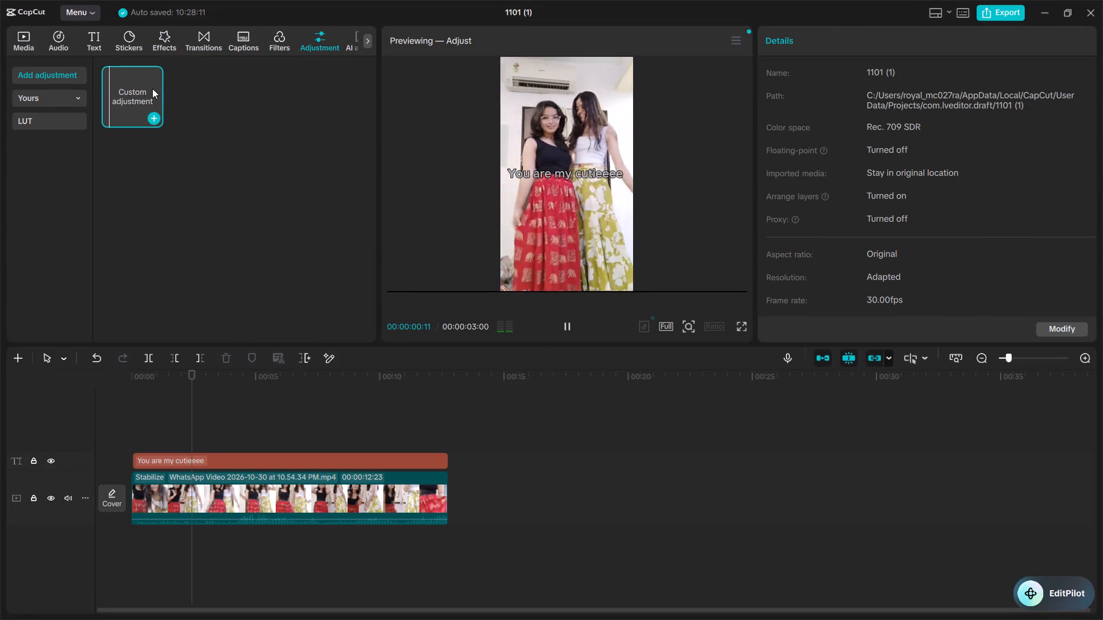
pyautogui.moveTo(324, 48); pyautogui.dragTo(319, 48)
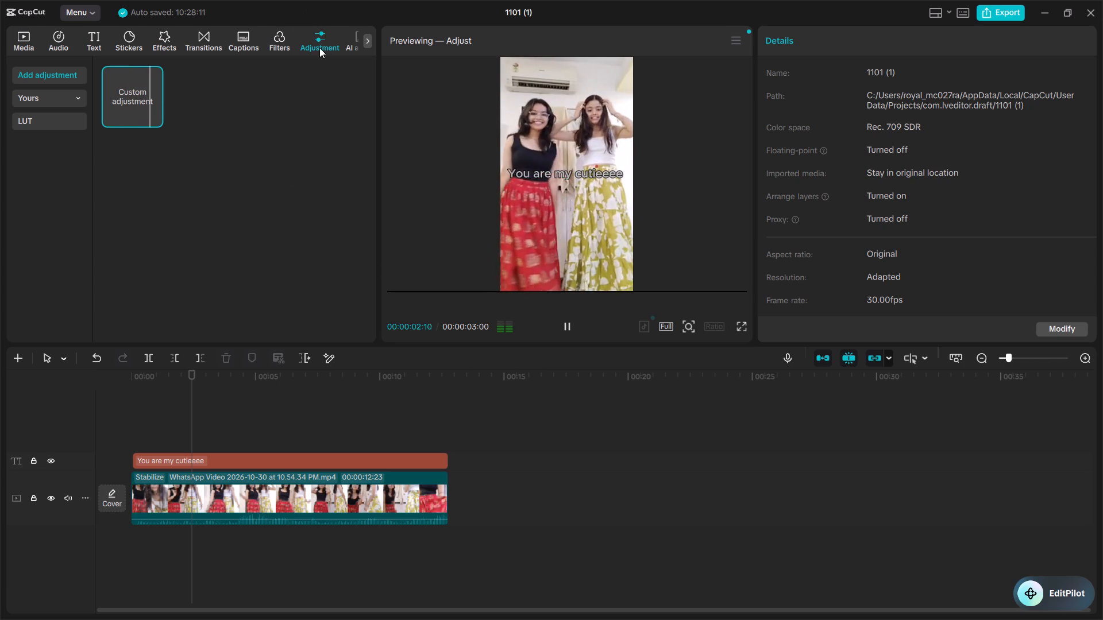
pyautogui.moveTo(319, 48); pyautogui.dragTo(141, 38)
pyautogui.click(274, 35)
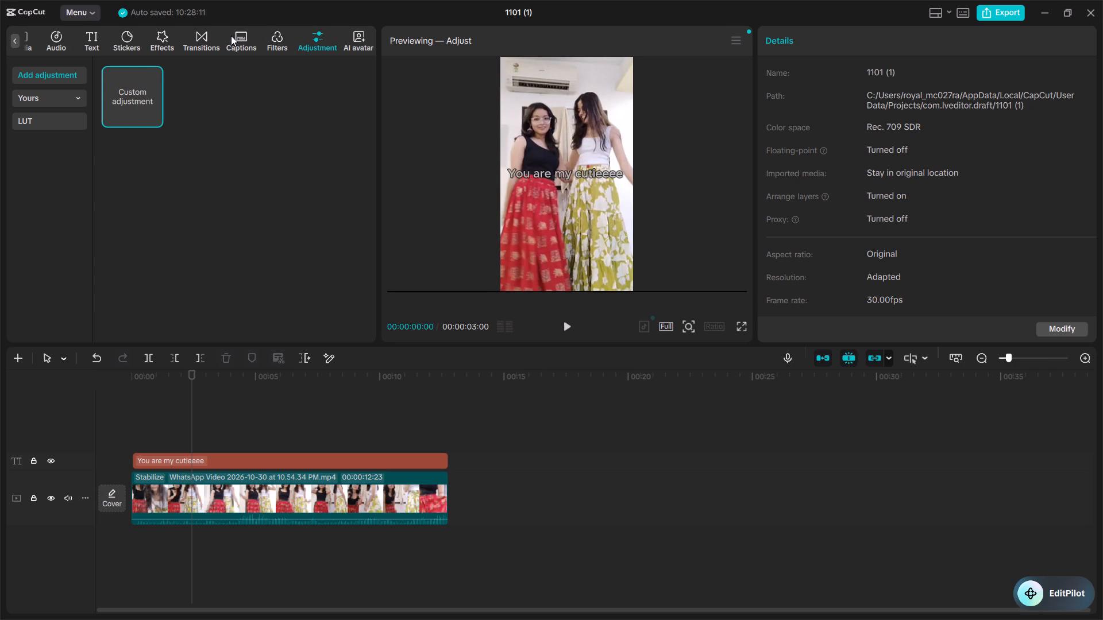
pyautogui.click(231, 36)
pyautogui.click(195, 37)
pyautogui.click(168, 36)
pyautogui.click(115, 34)
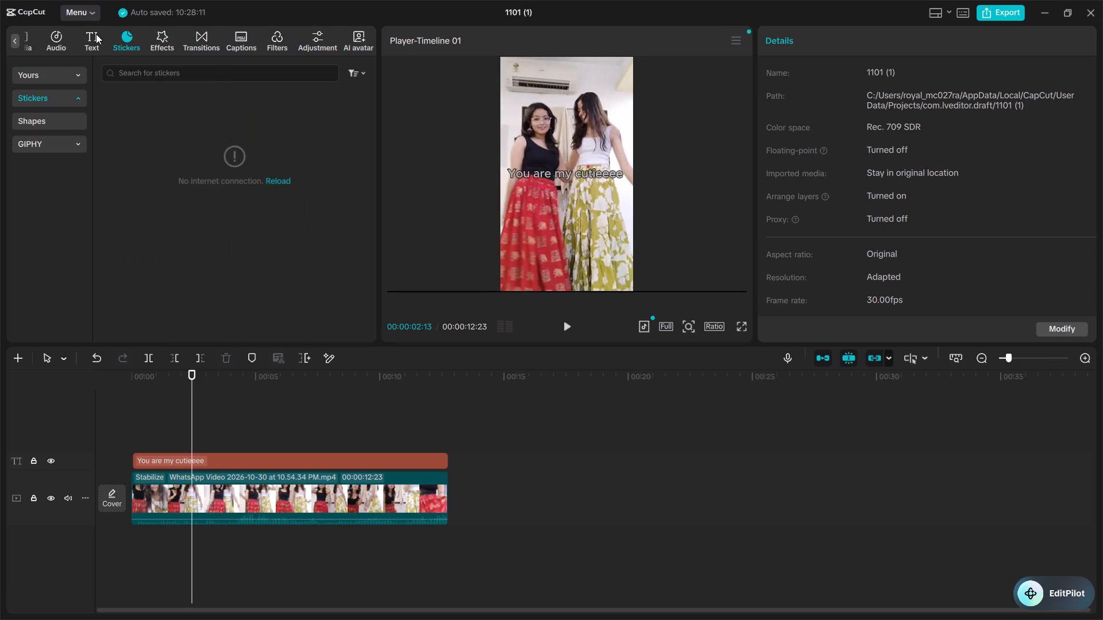
pyautogui.click(96, 34)
pyautogui.click(71, 34)
pyautogui.moveTo(94, 38); pyautogui.dragTo(196, 51)
pyautogui.click(64, 162)
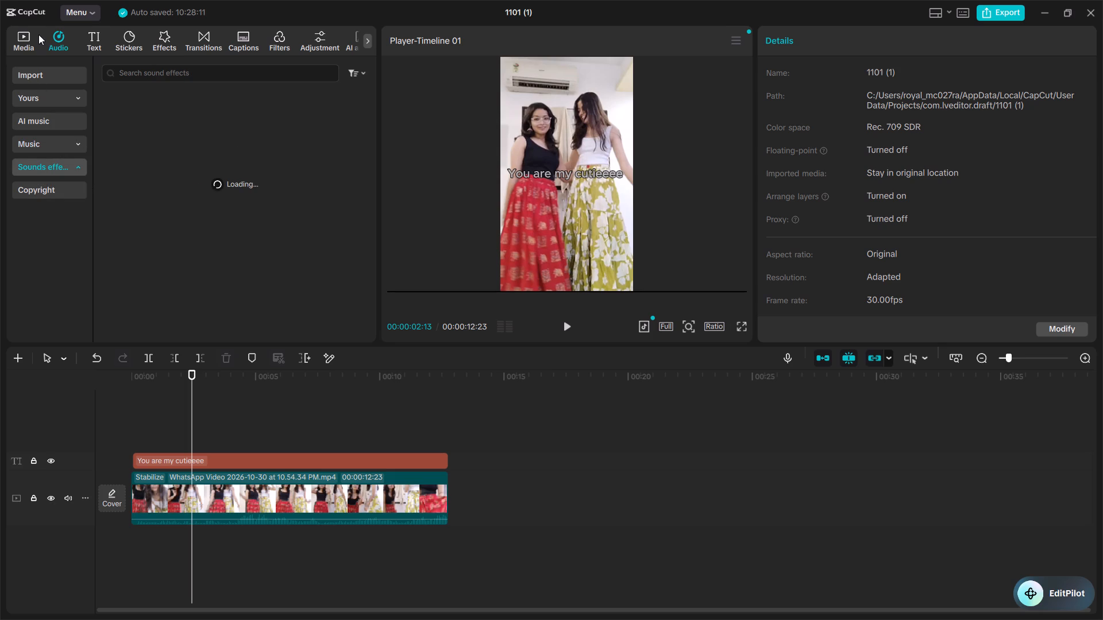
pyautogui.click(22, 42)
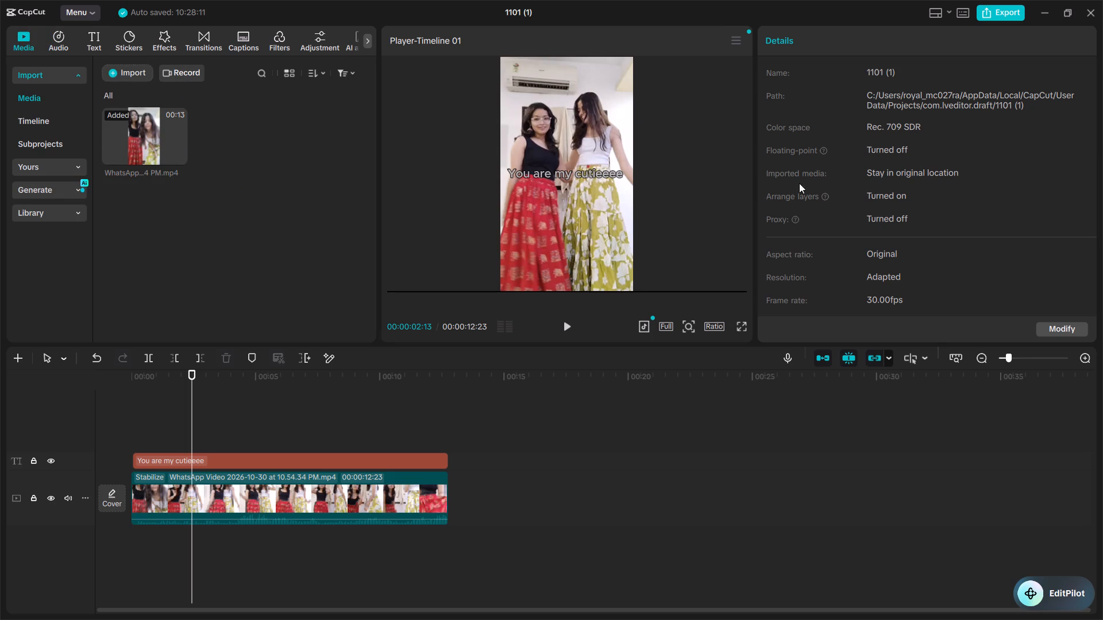
# Play the video, return the playhead to 00:00:00:00, and play it again from the start.
pyautogui.click(572, 324)
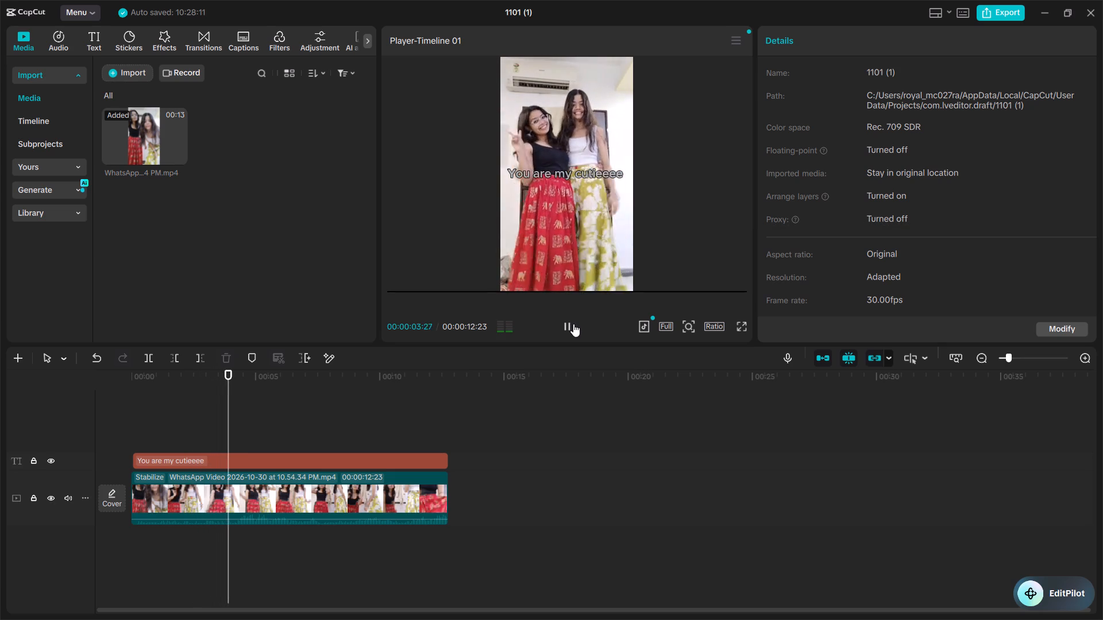
pyautogui.moveTo(257, 375); pyautogui.dragTo(195, 371)
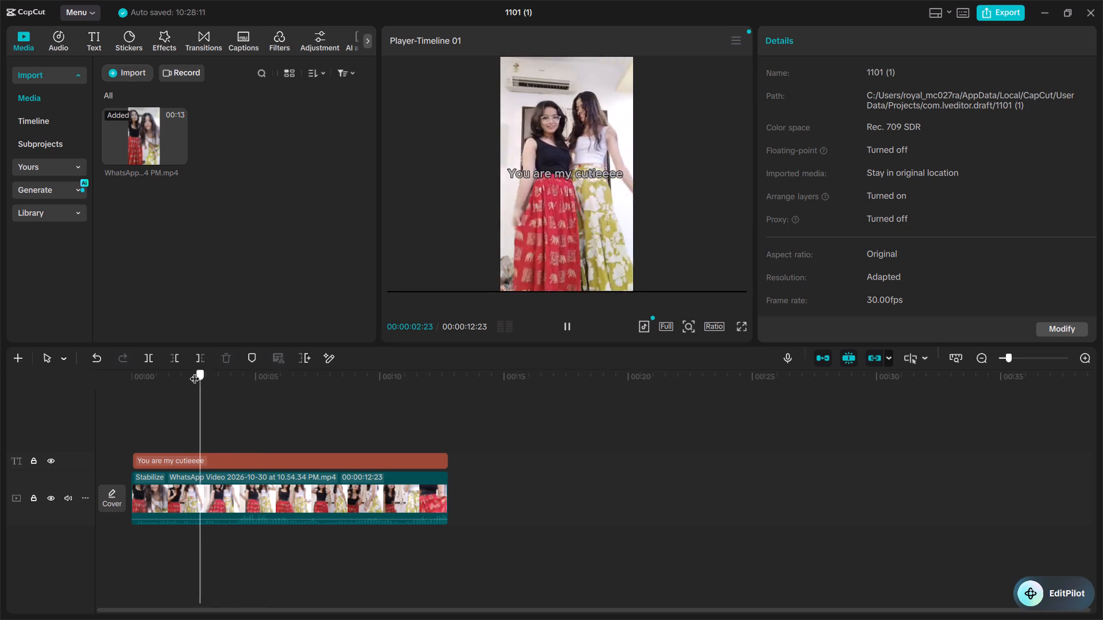
pyautogui.moveTo(195, 371); pyautogui.dragTo(67, 351)
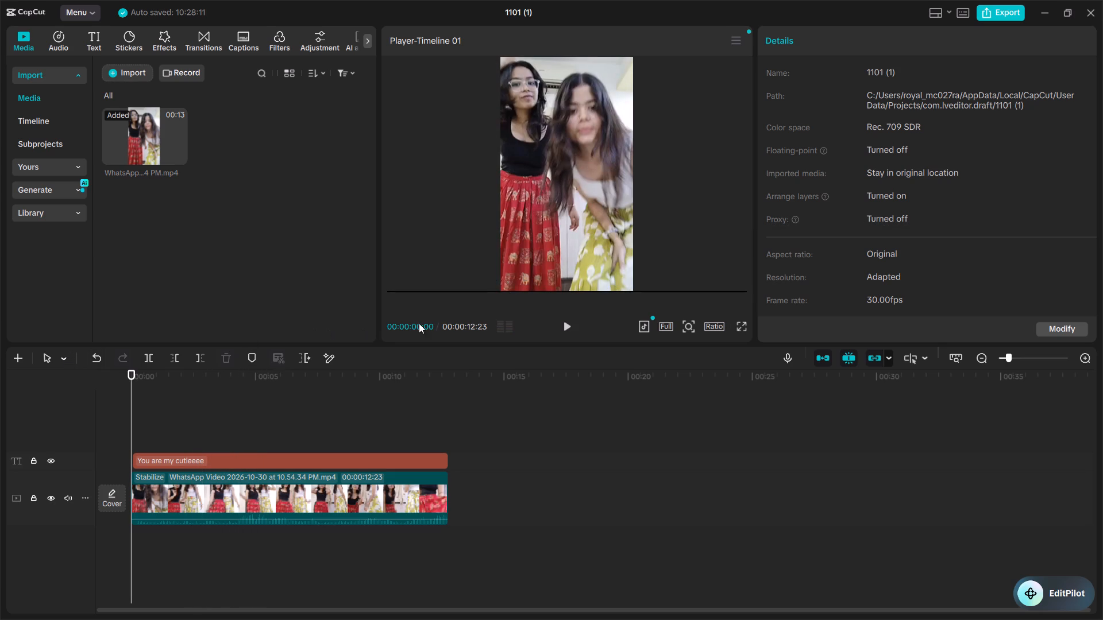
pyautogui.click(565, 325)
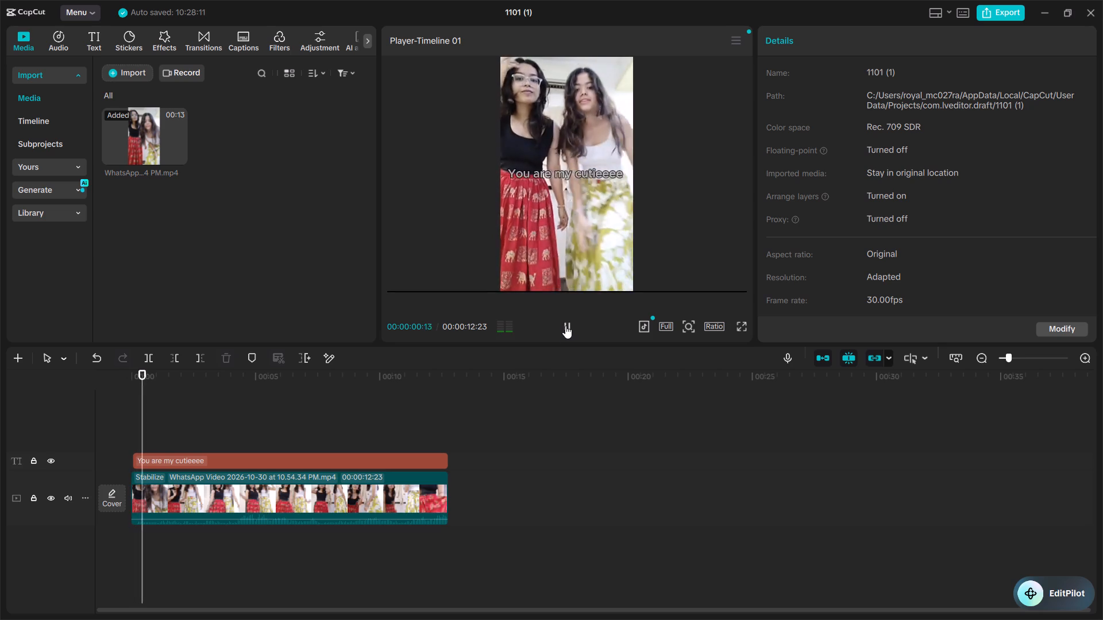
# Trim a few frames off the start of the WhatsApp video clip, shortening it to 00:00:12:16.
pyautogui.click(167, 380)
pyautogui.click(131, 502)
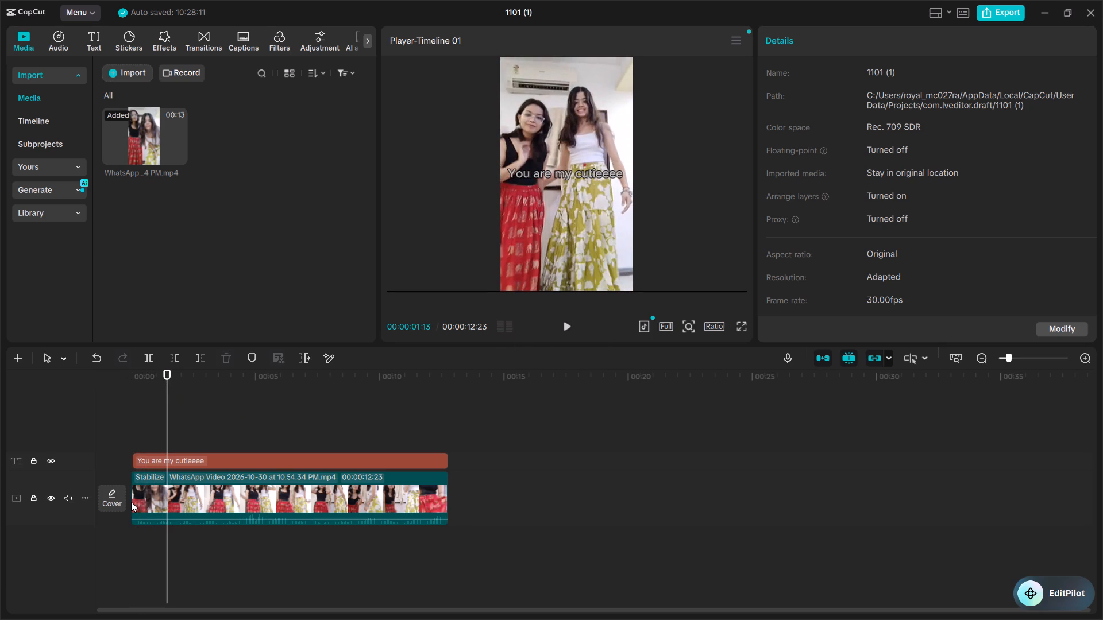
pyautogui.click(144, 494)
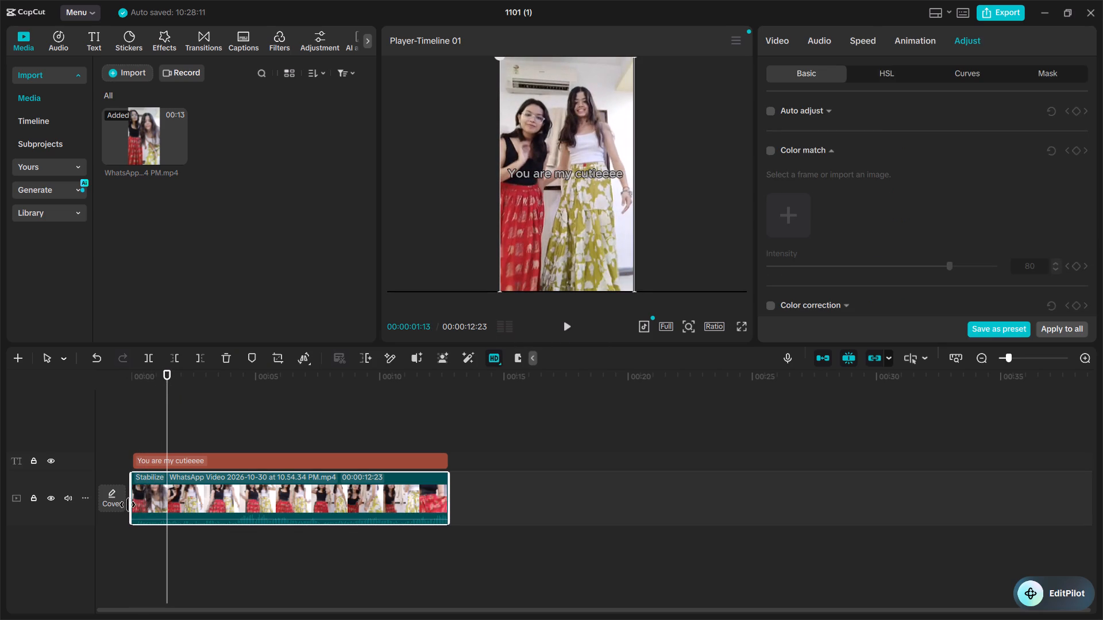
pyautogui.moveTo(128, 504); pyautogui.dragTo(136, 503)
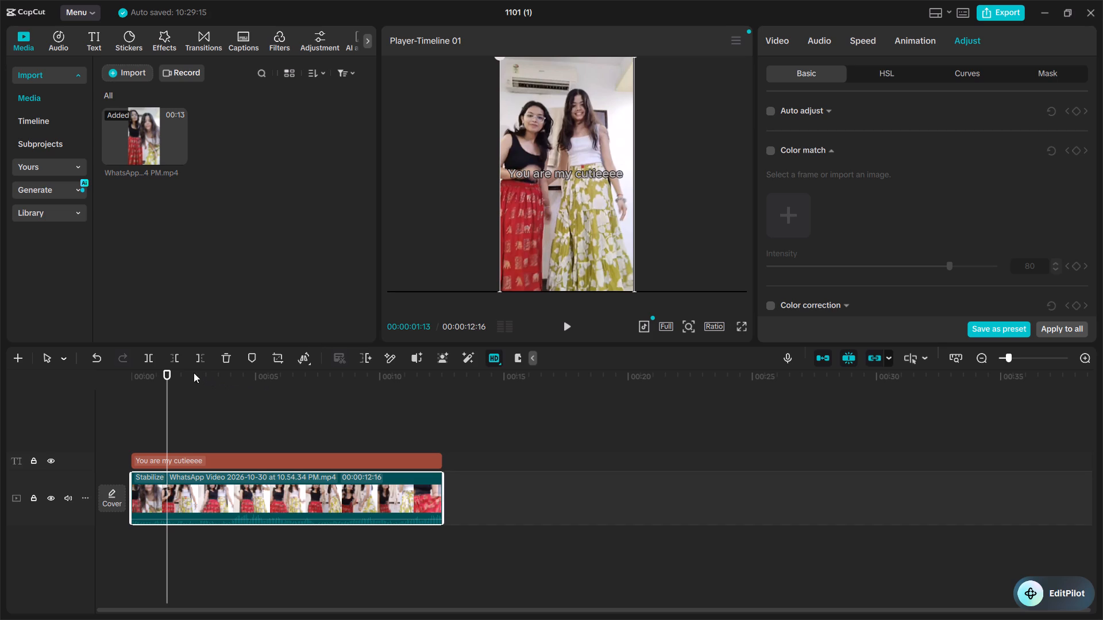
# Play the trimmed video through from the start.
pyautogui.moveTo(167, 371); pyautogui.dragTo(130, 374)
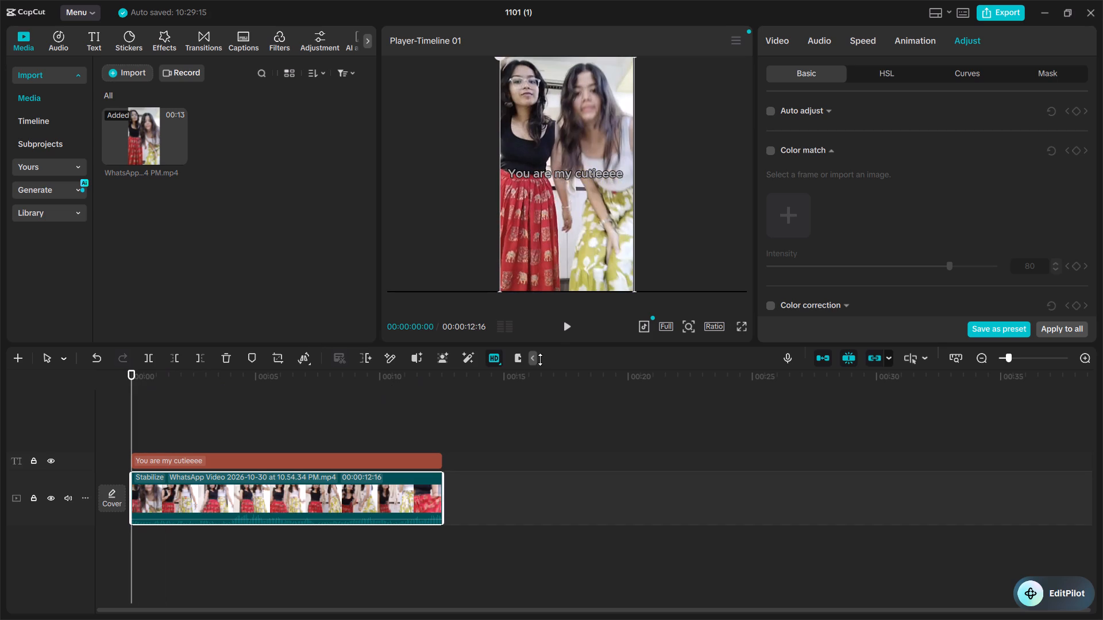
pyautogui.click(569, 331)
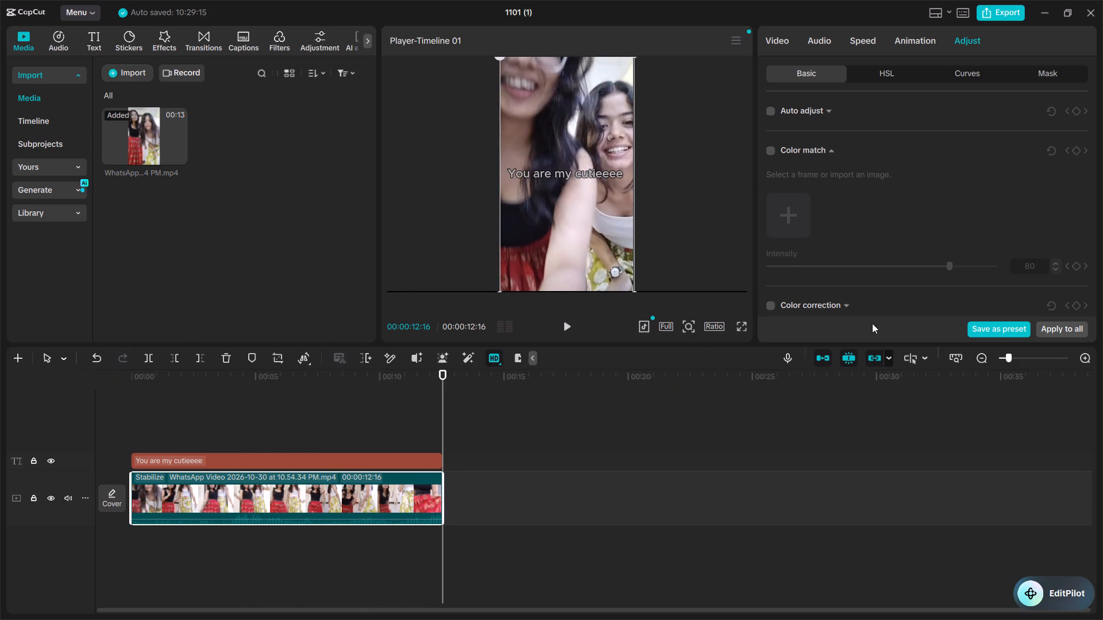
# Add a point to the clip's Luma curve, try darker and brighter bends, and settle it about a third along, near the diagonal.
pyautogui.click(846, 305)
pyautogui.scroll(-4, 851, 294)
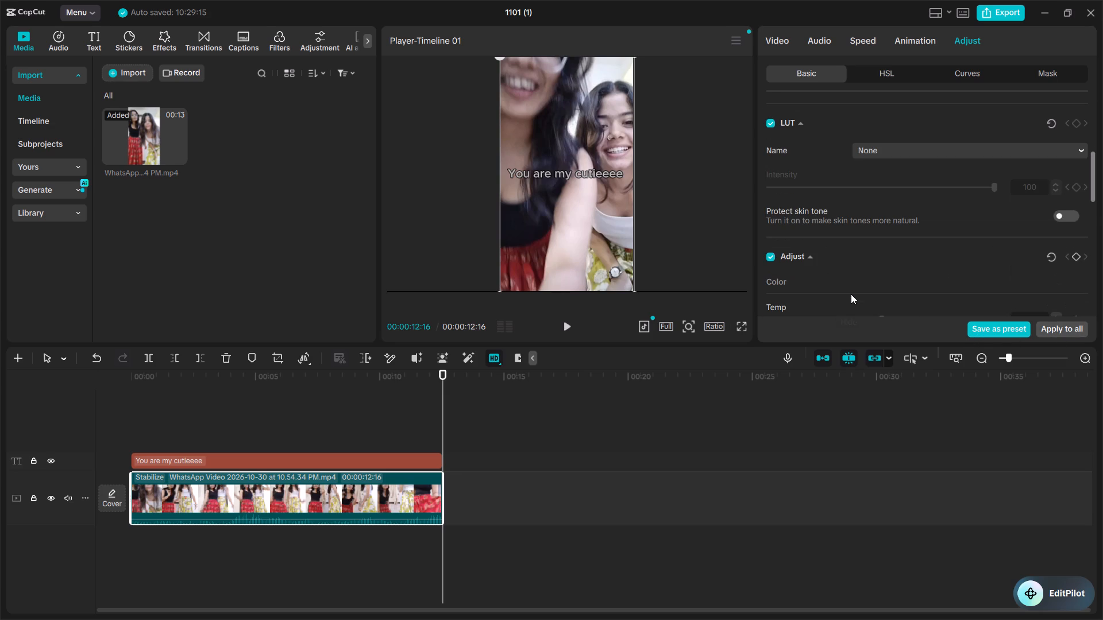
pyautogui.scroll(4, 851, 294)
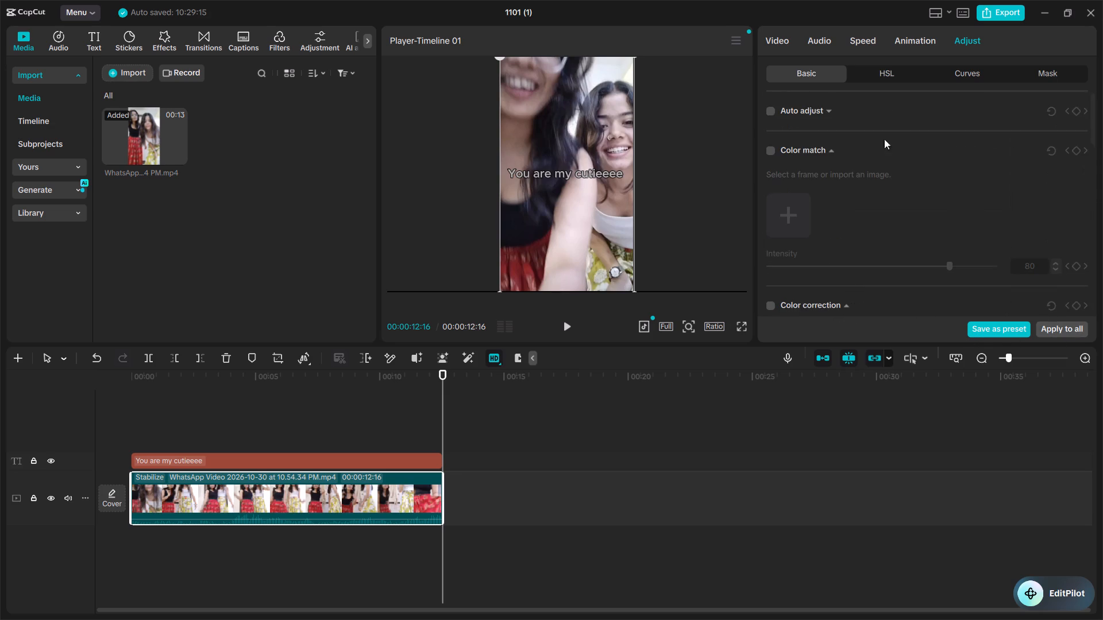
pyautogui.click(934, 74)
pyautogui.scroll(-2, 837, 259)
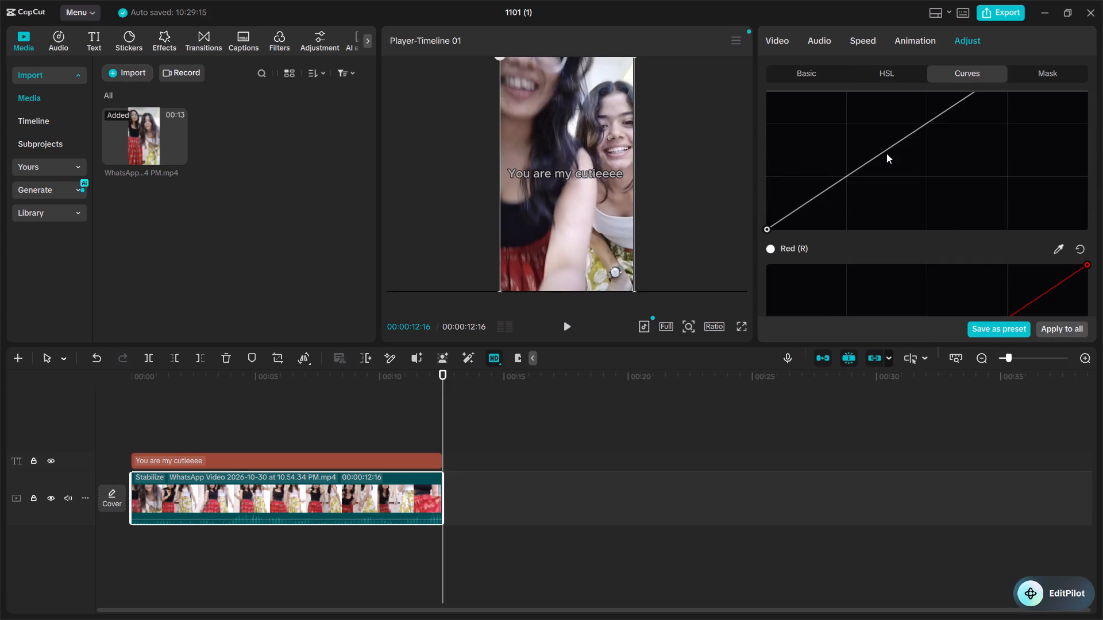
pyautogui.scroll(1, 886, 153)
pyautogui.moveTo(915, 189); pyautogui.dragTo(919, 198)
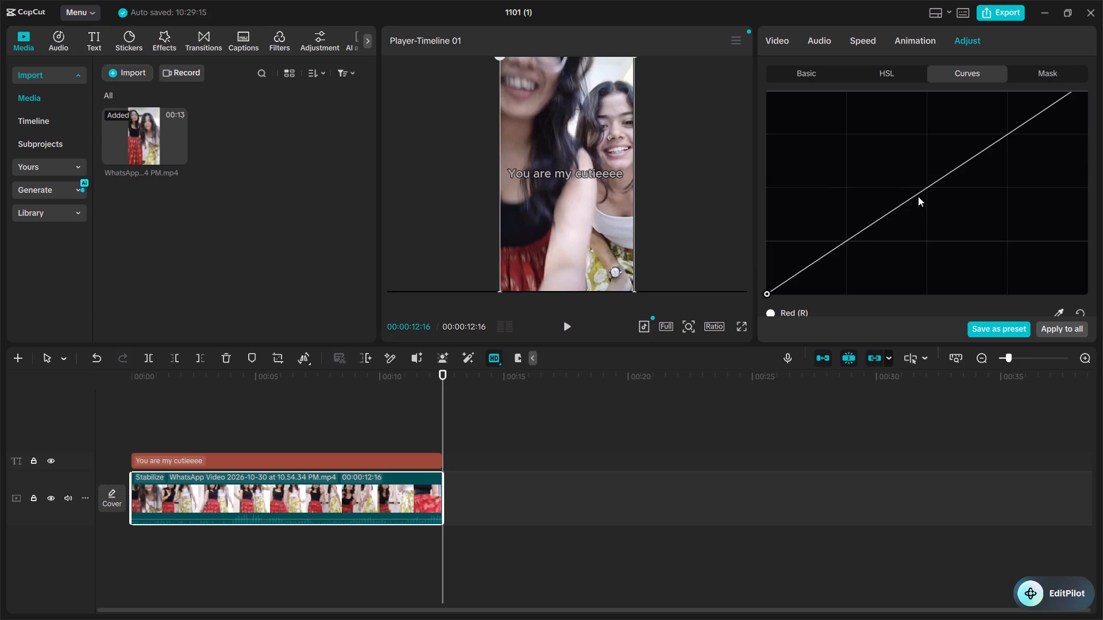
pyautogui.click(915, 192)
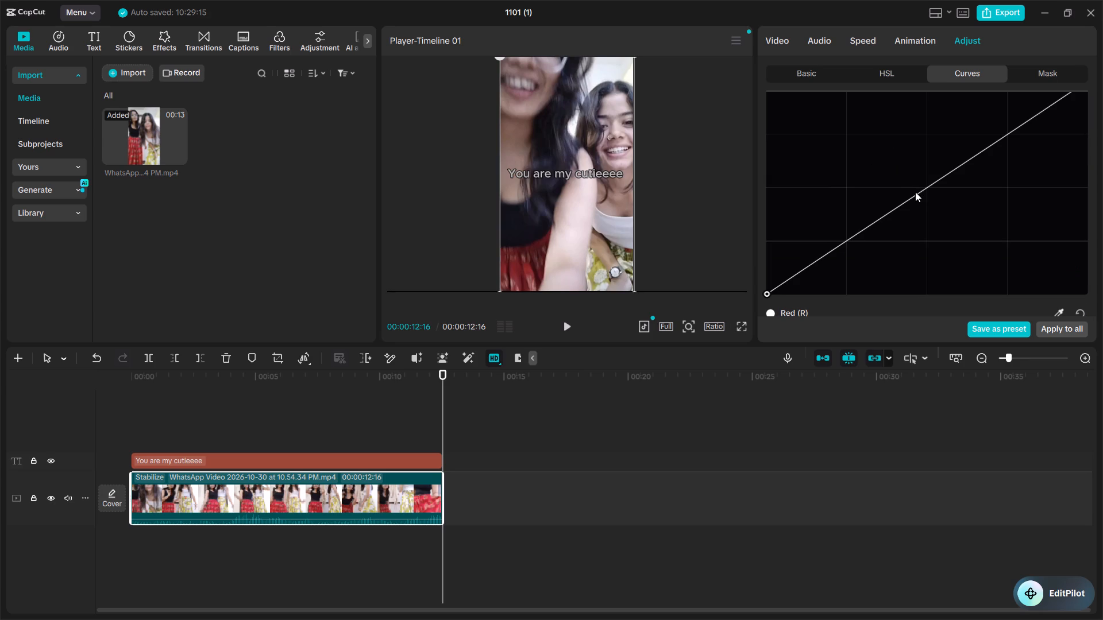
pyautogui.click(913, 187)
pyautogui.moveTo(922, 191); pyautogui.dragTo(938, 257)
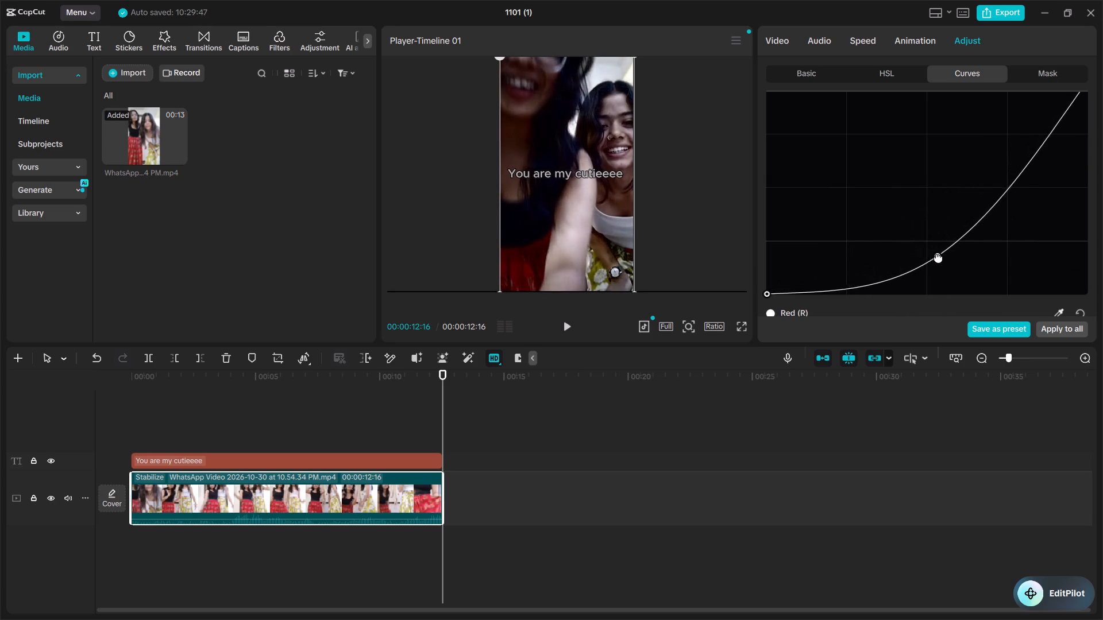
pyautogui.moveTo(938, 257); pyautogui.dragTo(861, 204)
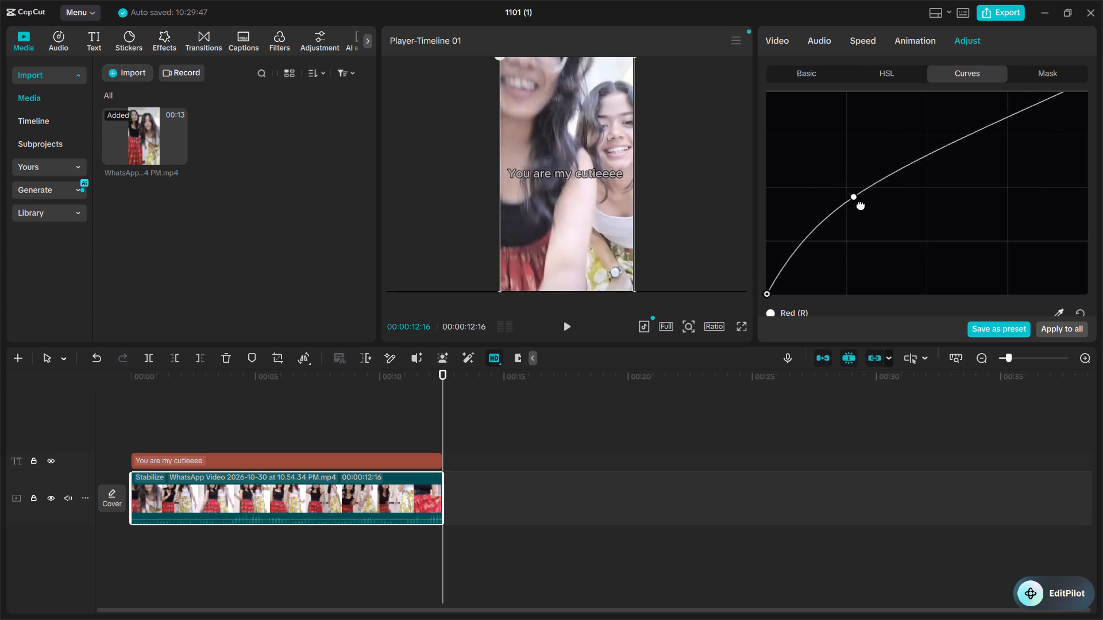
pyautogui.moveTo(861, 204); pyautogui.dragTo(876, 222)
# Add a point to the clip's Red curve past its midpoint and raise it slightly above the diagonal.
pyautogui.scroll(-3, 938, 250)
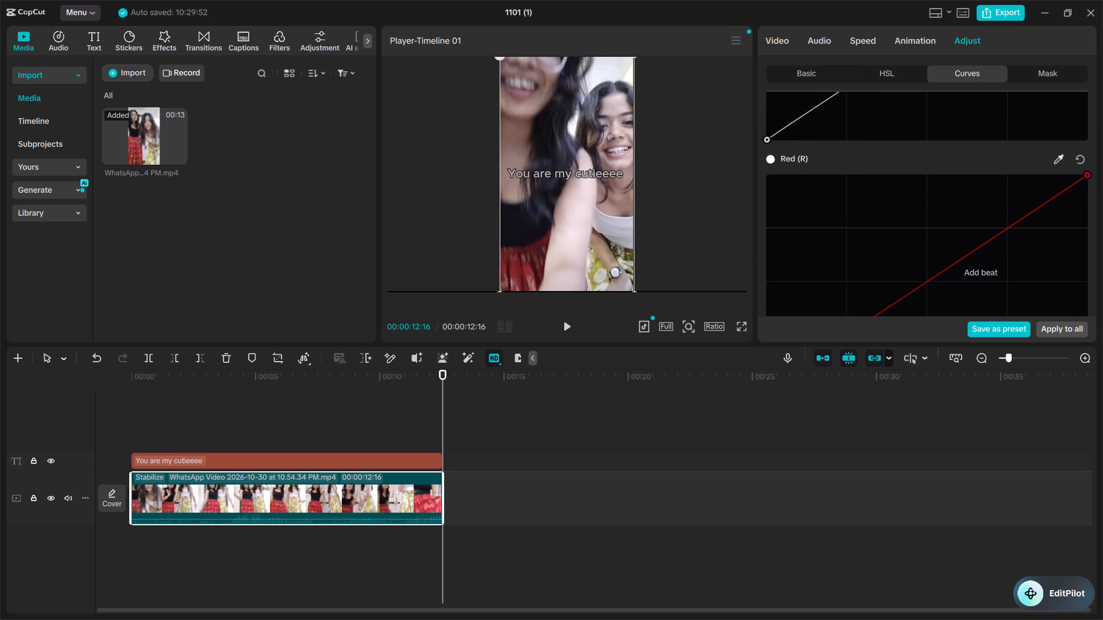
pyautogui.moveTo(971, 254); pyautogui.dragTo(958, 252)
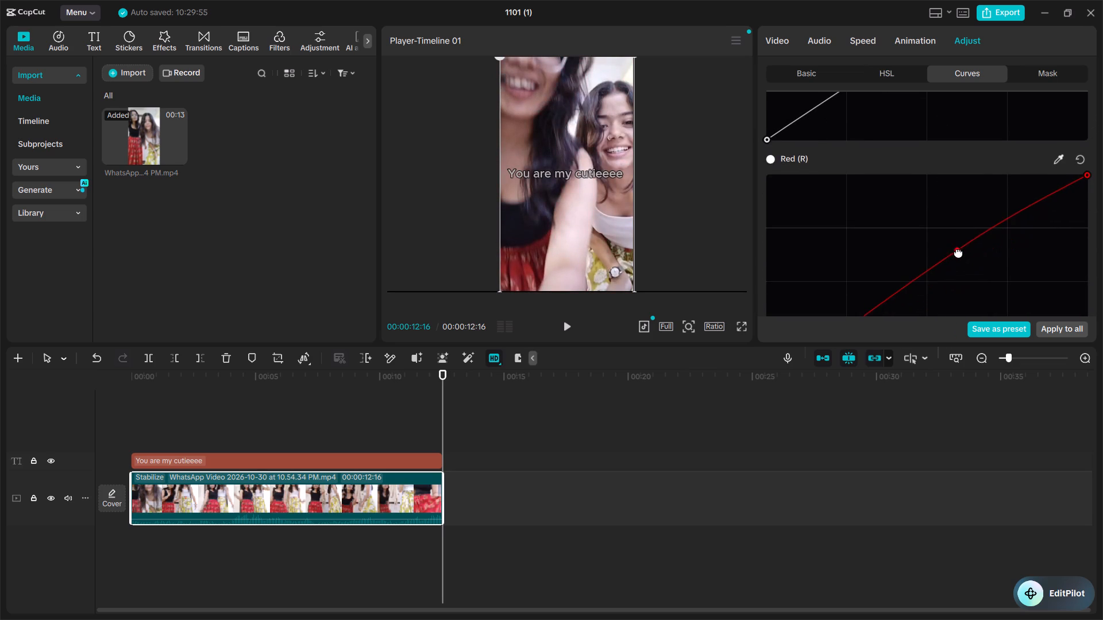
pyautogui.moveTo(958, 252); pyautogui.dragTo(959, 256)
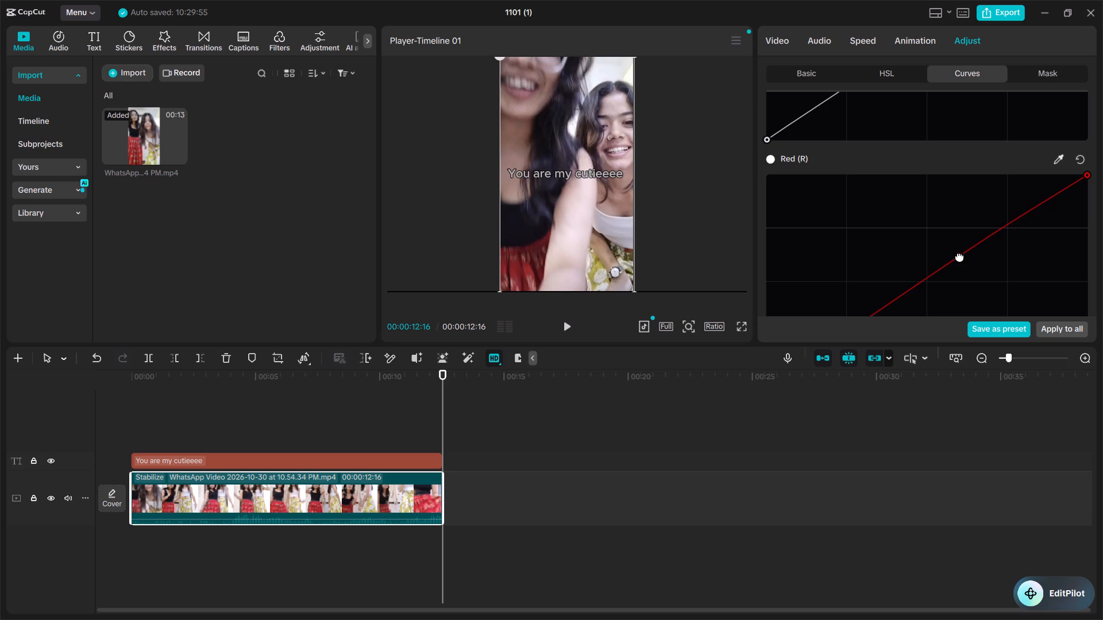
pyautogui.moveTo(959, 256); pyautogui.dragTo(958, 255)
# Look over the clip's Green and Blue curves.
pyautogui.scroll(-5, 958, 254)
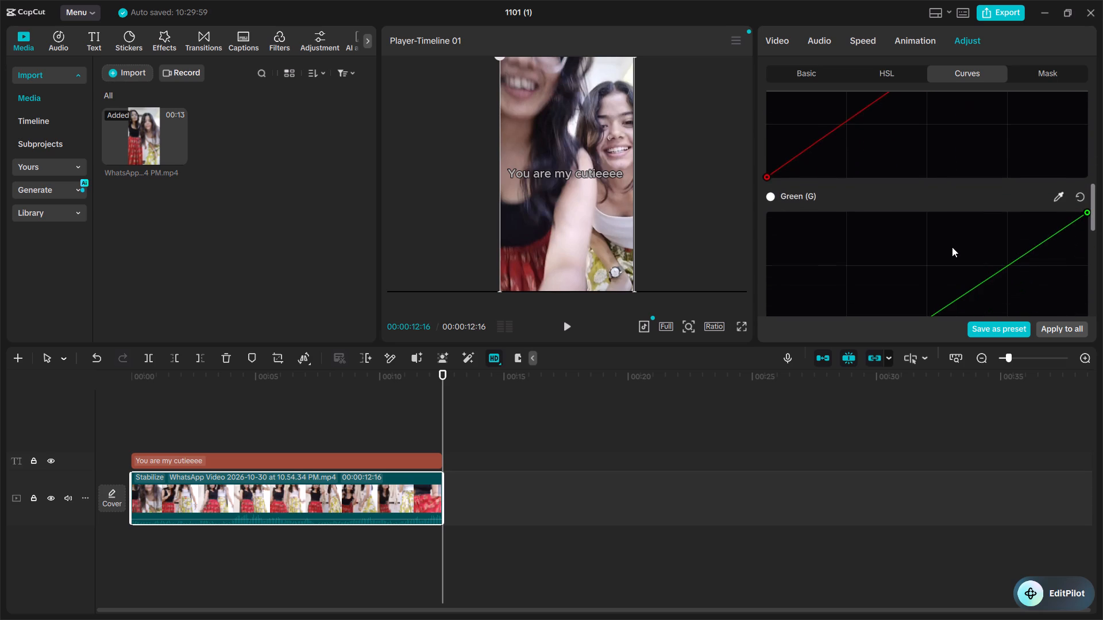
pyautogui.scroll(-18, 952, 247)
pyautogui.scroll(-10, 952, 247)
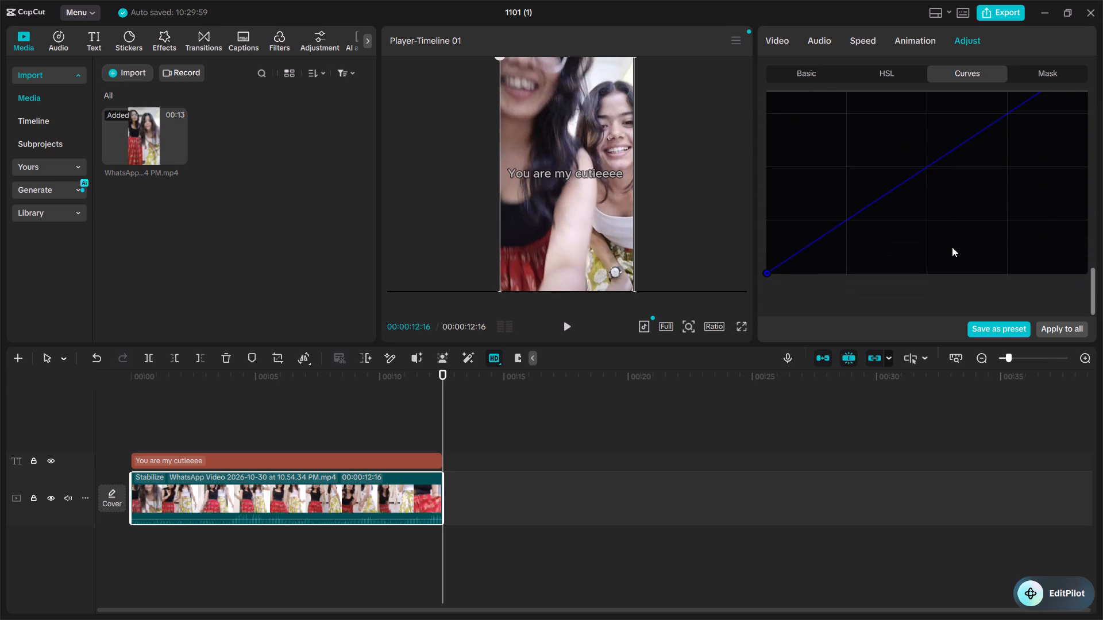
pyautogui.scroll(-9, 952, 247)
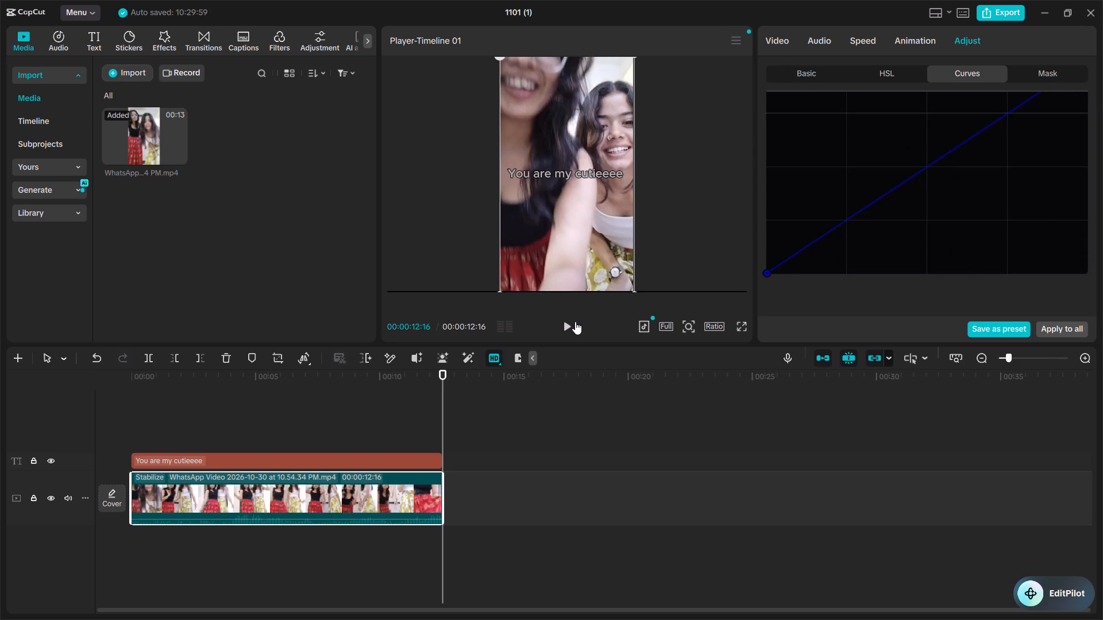
# Play the video from the start to check the curve adjustments.
pyautogui.click(572, 324)
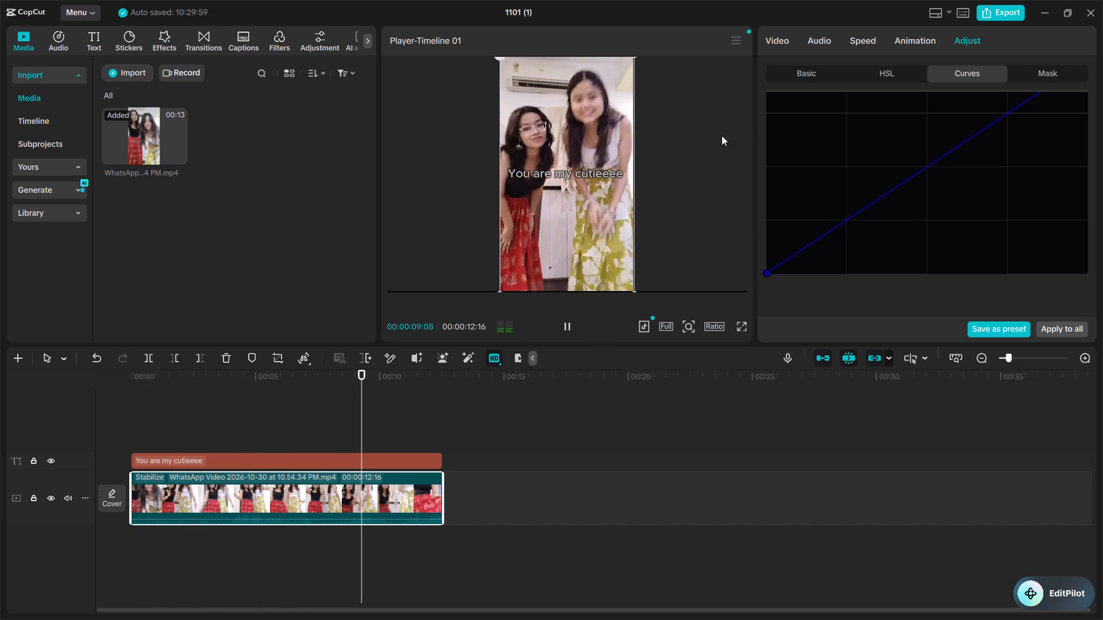
# Set the video clip's Sharpen to 8 and Clarity to 15 in the basic adjustments.
pyautogui.click(1050, 69)
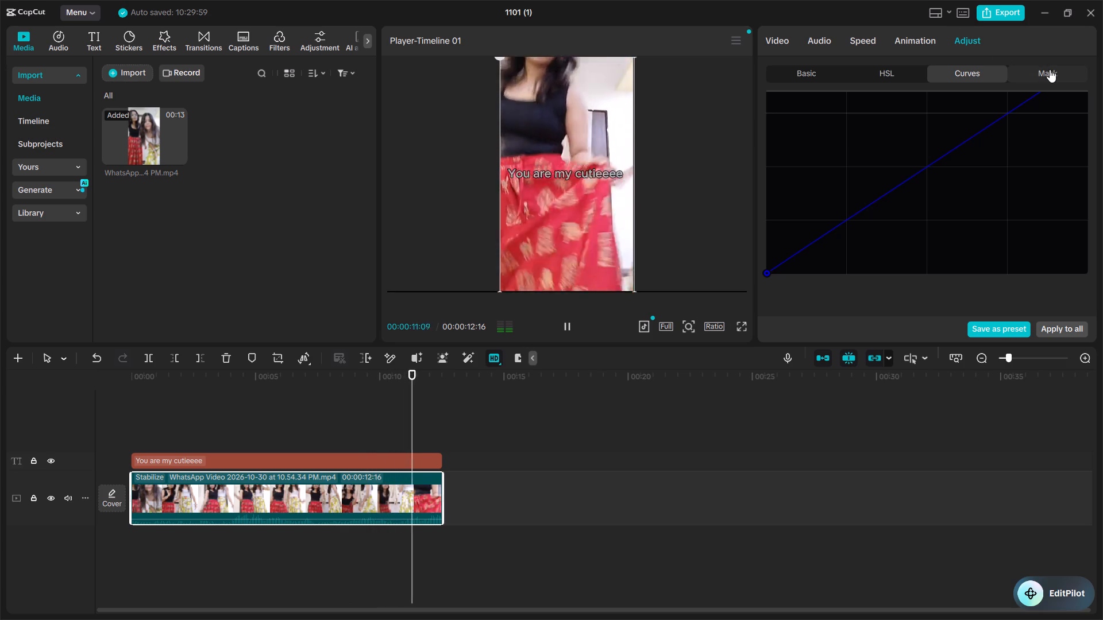
pyautogui.click(978, 73)
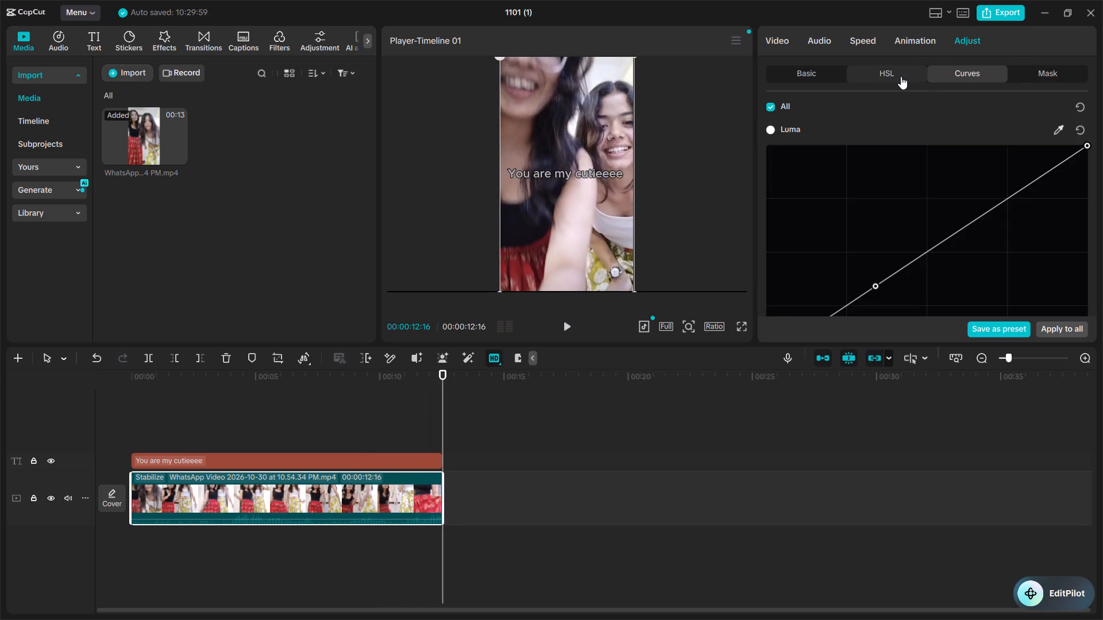
pyautogui.click(901, 76)
pyautogui.click(822, 72)
pyautogui.scroll(-7, 853, 144)
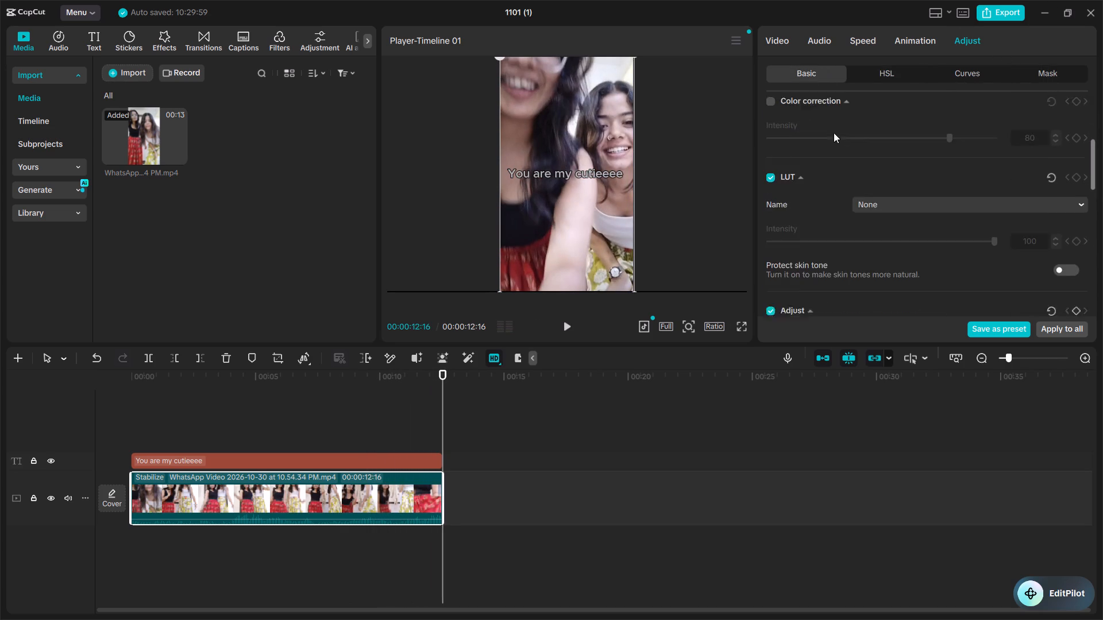
pyautogui.scroll(-16, 855, 145)
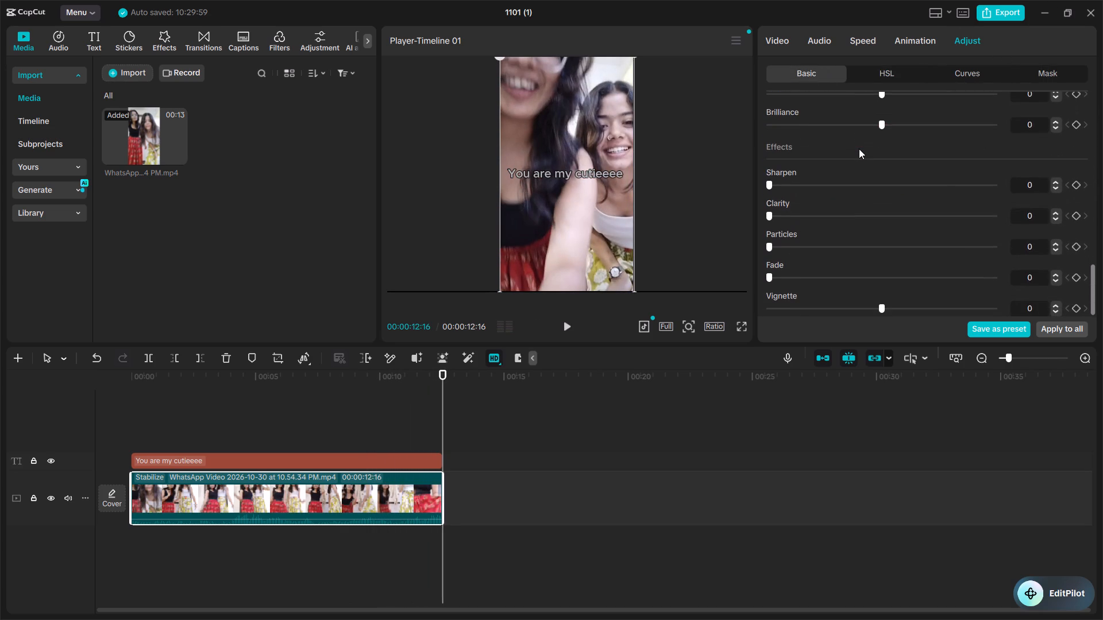
pyautogui.moveTo(770, 184); pyautogui.dragTo(787, 201)
pyautogui.moveTo(768, 216); pyautogui.dragTo(803, 215)
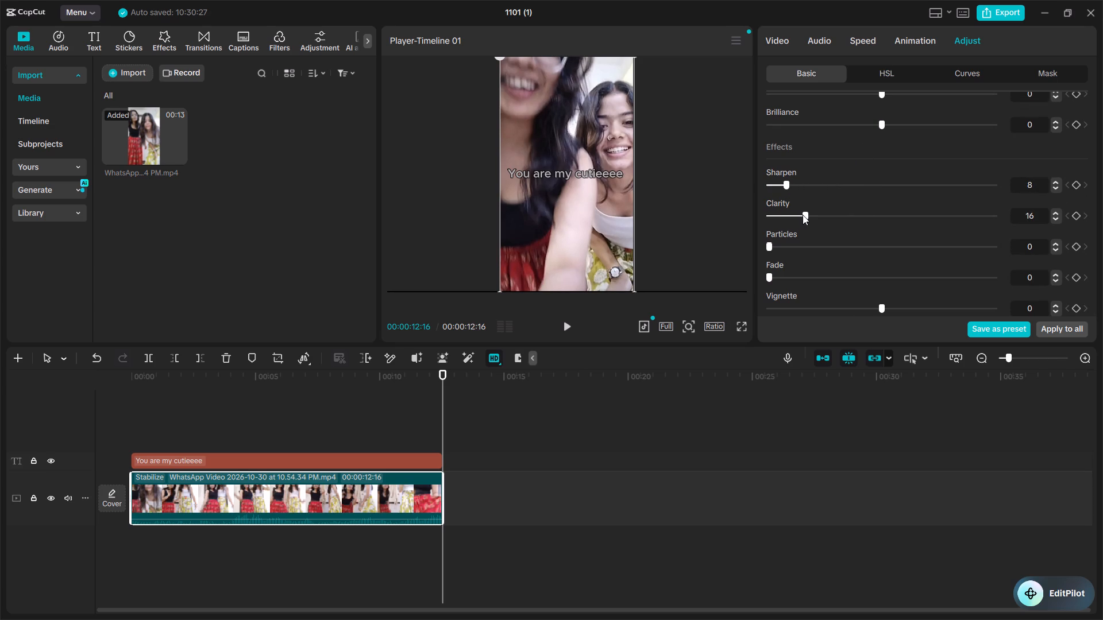
pyautogui.moveTo(803, 215); pyautogui.dragTo(801, 215)
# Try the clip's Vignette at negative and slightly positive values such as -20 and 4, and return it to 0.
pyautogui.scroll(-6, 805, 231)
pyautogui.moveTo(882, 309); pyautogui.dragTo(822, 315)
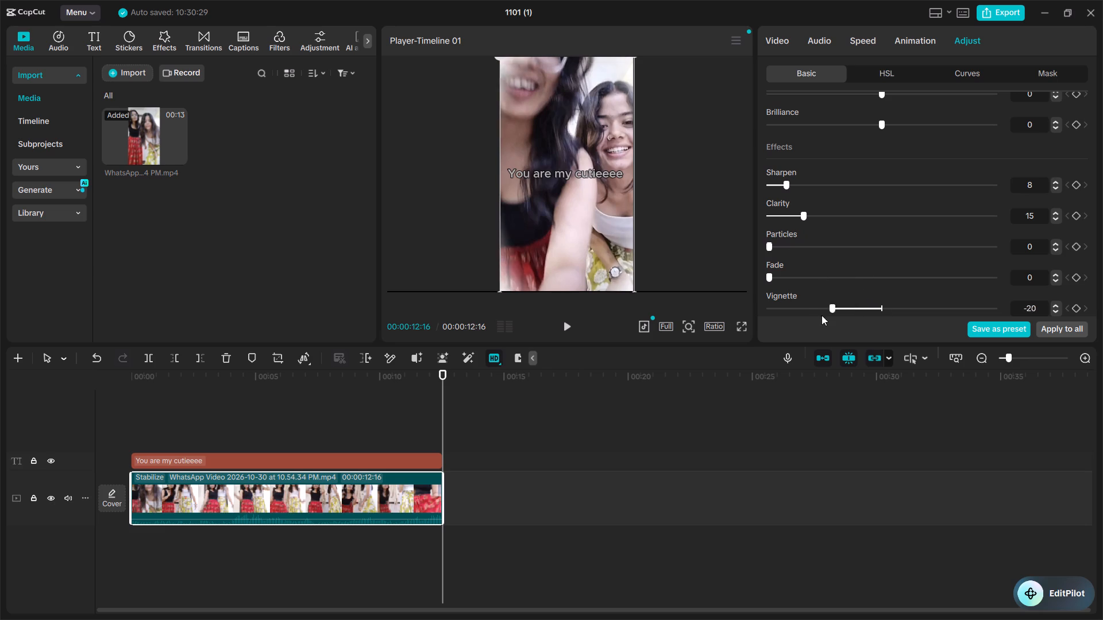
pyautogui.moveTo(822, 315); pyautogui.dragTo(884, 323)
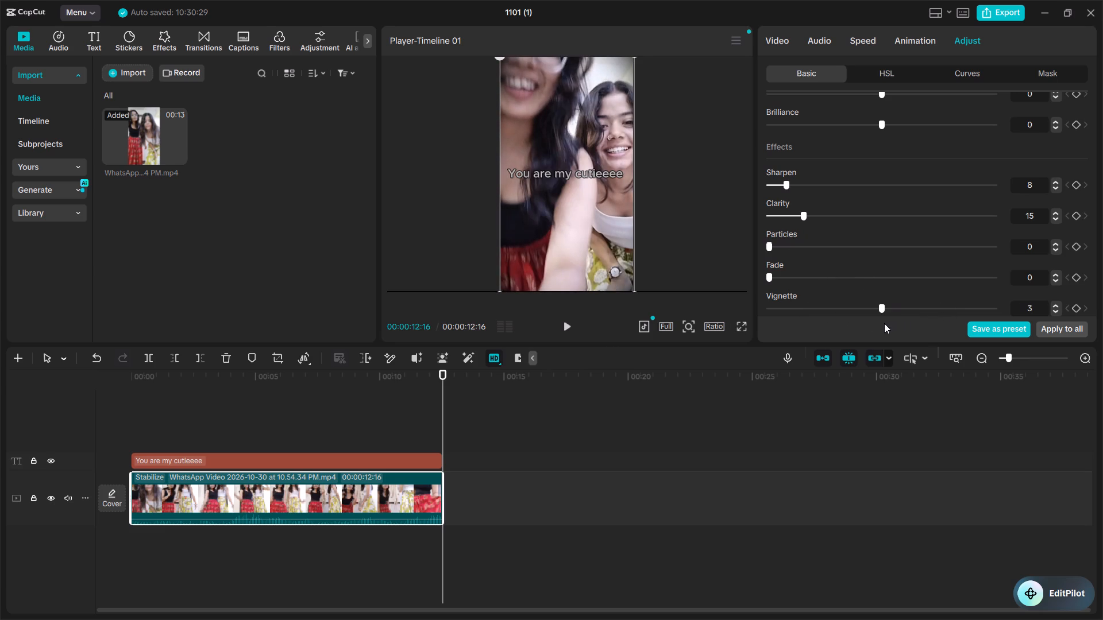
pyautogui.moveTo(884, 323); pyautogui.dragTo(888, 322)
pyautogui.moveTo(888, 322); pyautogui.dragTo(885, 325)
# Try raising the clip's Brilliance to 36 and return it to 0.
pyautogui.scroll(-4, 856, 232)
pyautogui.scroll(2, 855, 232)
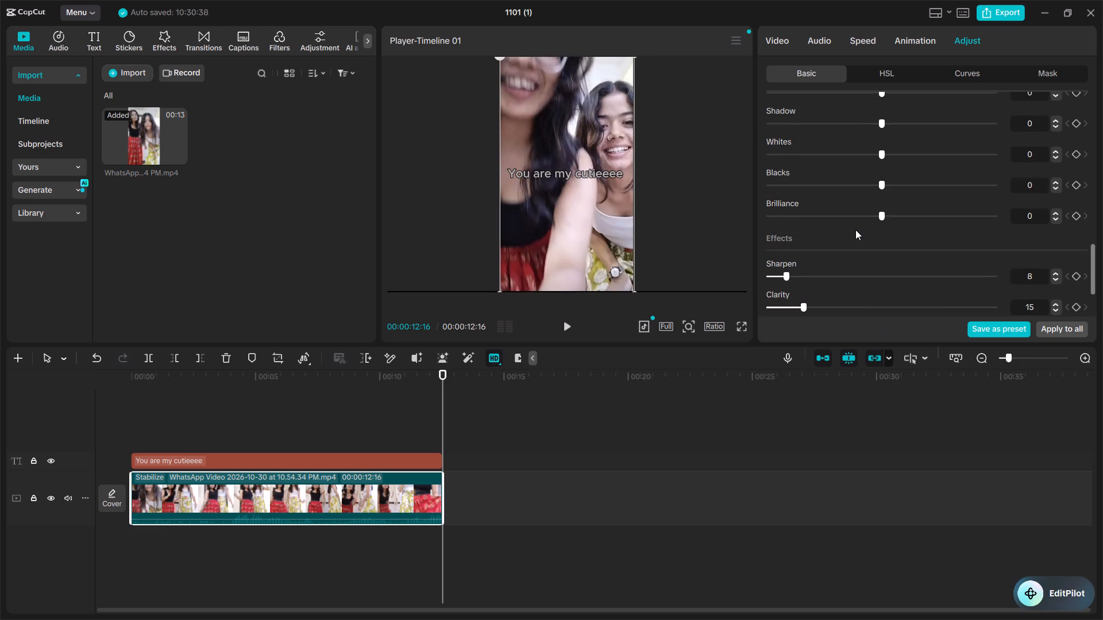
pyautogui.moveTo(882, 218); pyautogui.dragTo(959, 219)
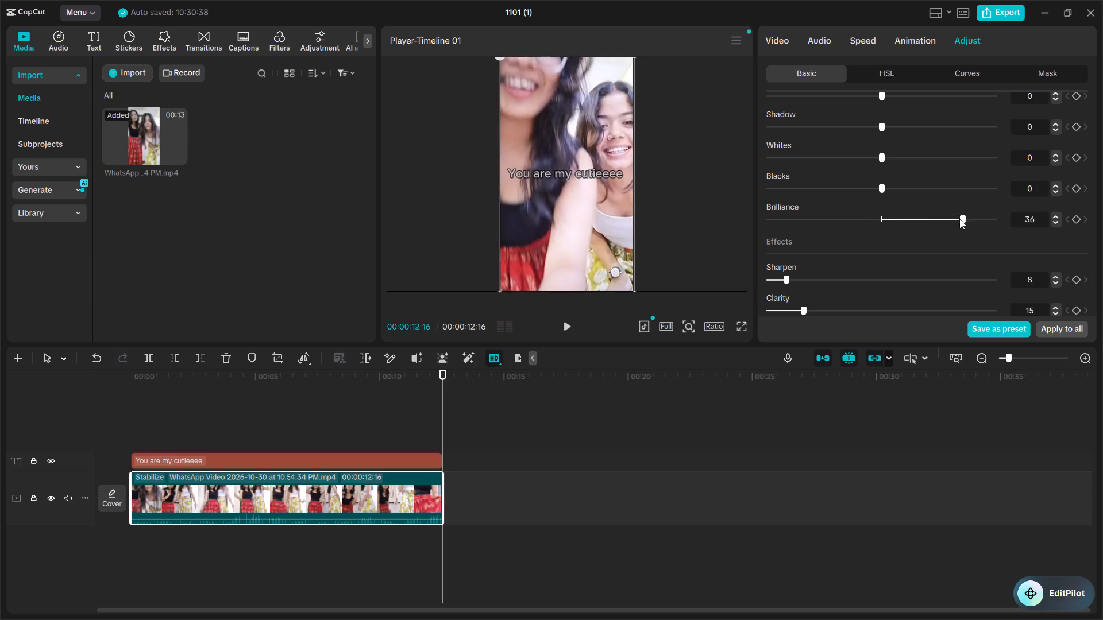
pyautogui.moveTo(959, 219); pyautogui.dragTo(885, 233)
# Lower the clip's Blacks to -3.
pyautogui.moveTo(882, 189); pyautogui.dragTo(862, 191)
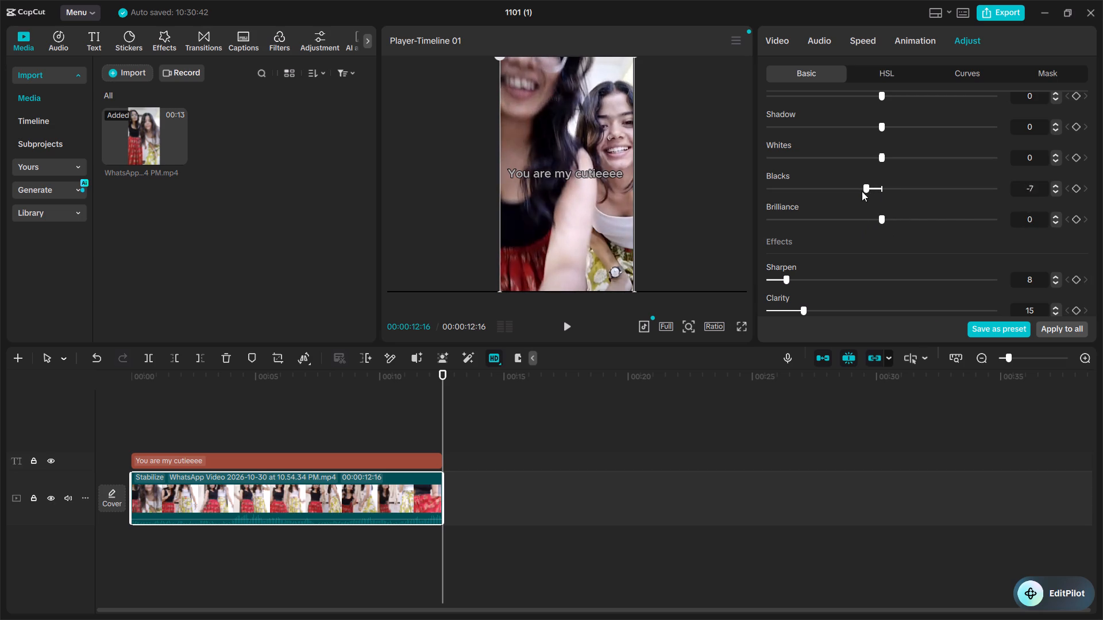
pyautogui.moveTo(862, 191); pyautogui.dragTo(871, 193)
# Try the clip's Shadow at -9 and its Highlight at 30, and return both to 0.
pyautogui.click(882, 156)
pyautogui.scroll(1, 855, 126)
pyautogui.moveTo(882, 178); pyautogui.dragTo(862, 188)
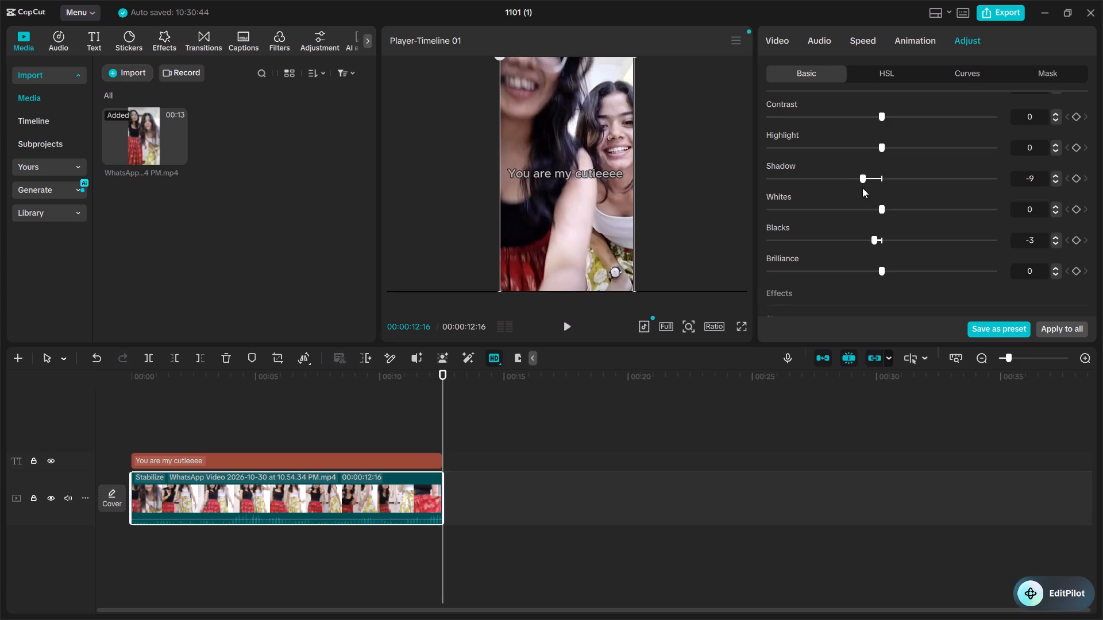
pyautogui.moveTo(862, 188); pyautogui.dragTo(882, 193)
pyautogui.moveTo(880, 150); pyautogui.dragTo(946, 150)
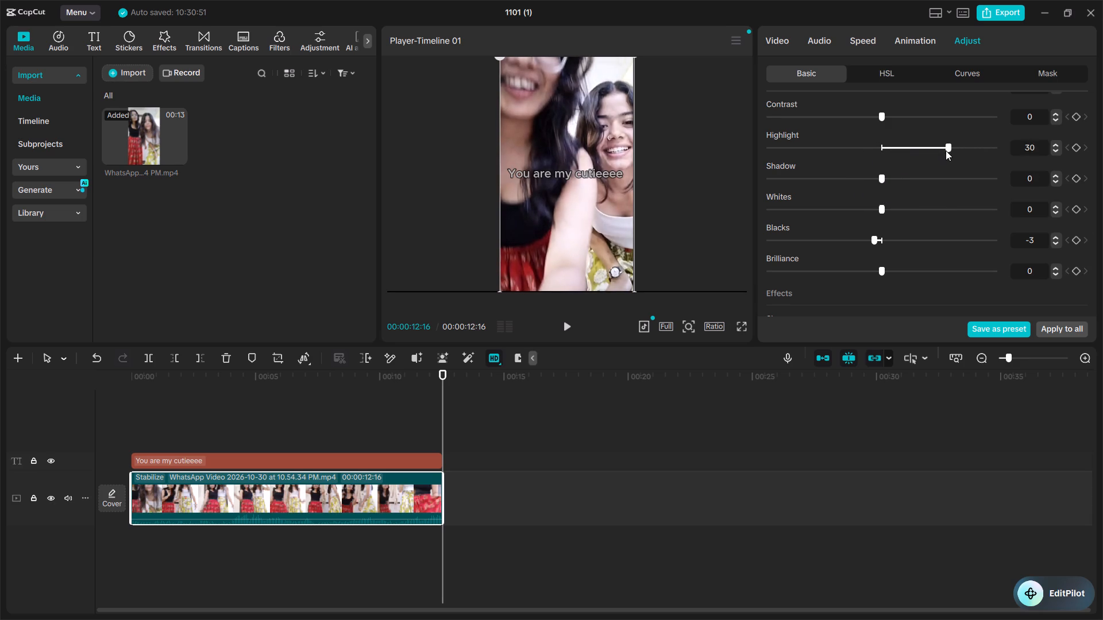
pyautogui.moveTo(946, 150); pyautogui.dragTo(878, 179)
# Set the clip's Contrast to 5.
pyautogui.scroll(1, 880, 133)
pyautogui.moveTo(881, 166); pyautogui.dragTo(905, 166)
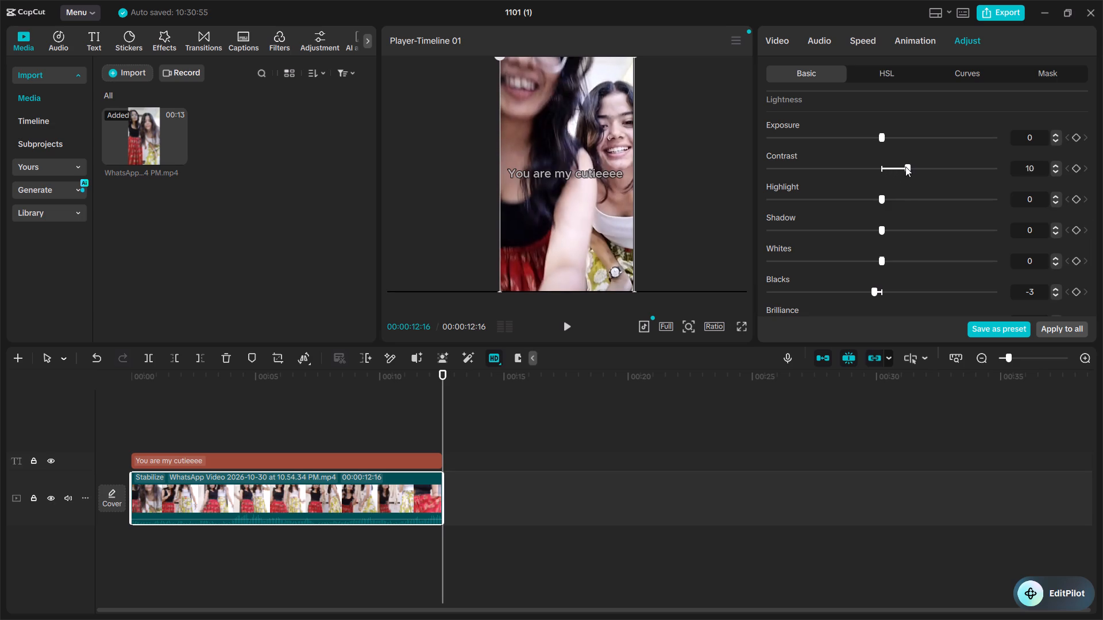
pyautogui.moveTo(905, 166); pyautogui.dragTo(890, 170)
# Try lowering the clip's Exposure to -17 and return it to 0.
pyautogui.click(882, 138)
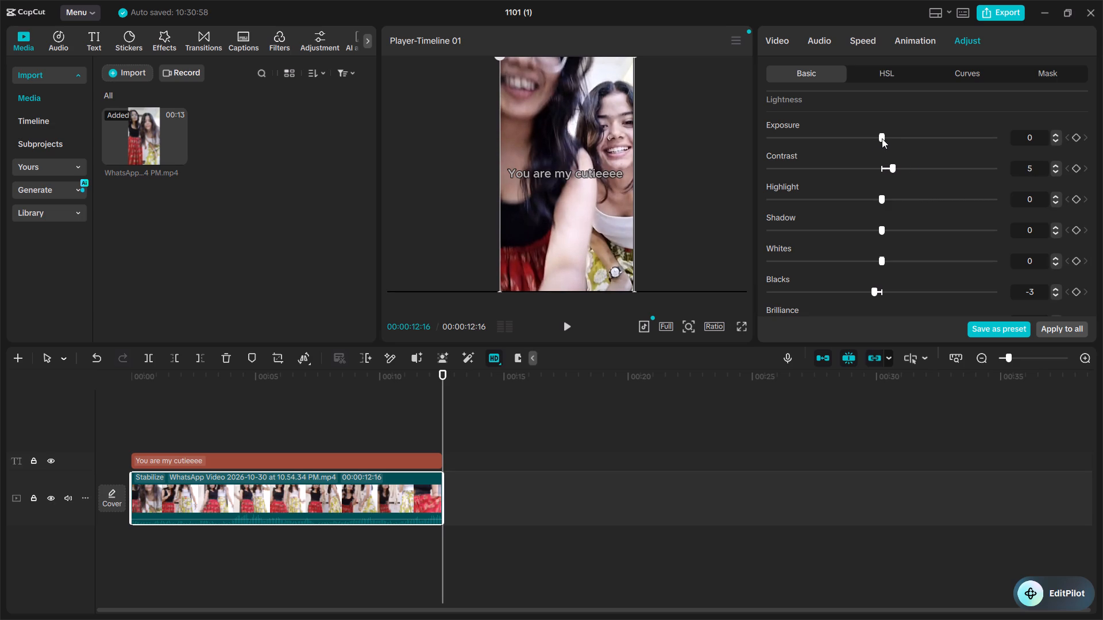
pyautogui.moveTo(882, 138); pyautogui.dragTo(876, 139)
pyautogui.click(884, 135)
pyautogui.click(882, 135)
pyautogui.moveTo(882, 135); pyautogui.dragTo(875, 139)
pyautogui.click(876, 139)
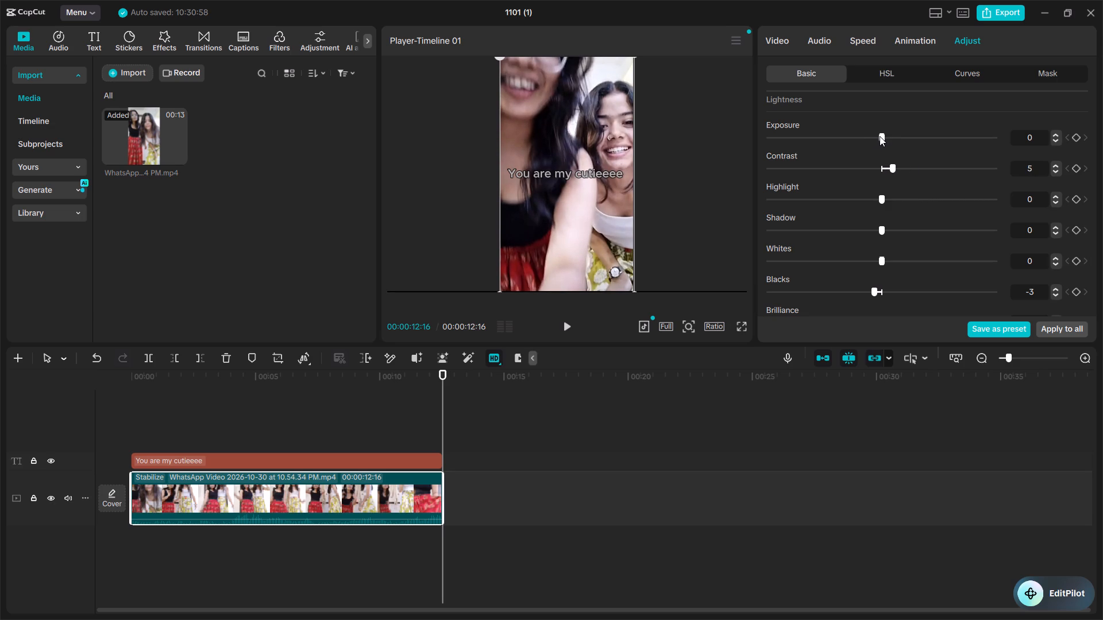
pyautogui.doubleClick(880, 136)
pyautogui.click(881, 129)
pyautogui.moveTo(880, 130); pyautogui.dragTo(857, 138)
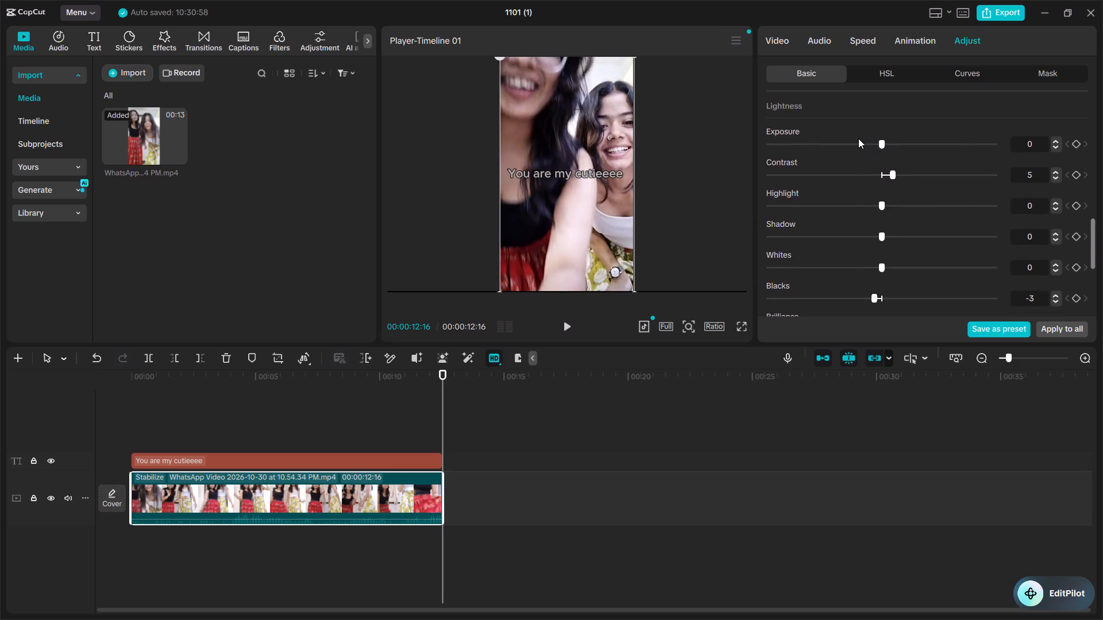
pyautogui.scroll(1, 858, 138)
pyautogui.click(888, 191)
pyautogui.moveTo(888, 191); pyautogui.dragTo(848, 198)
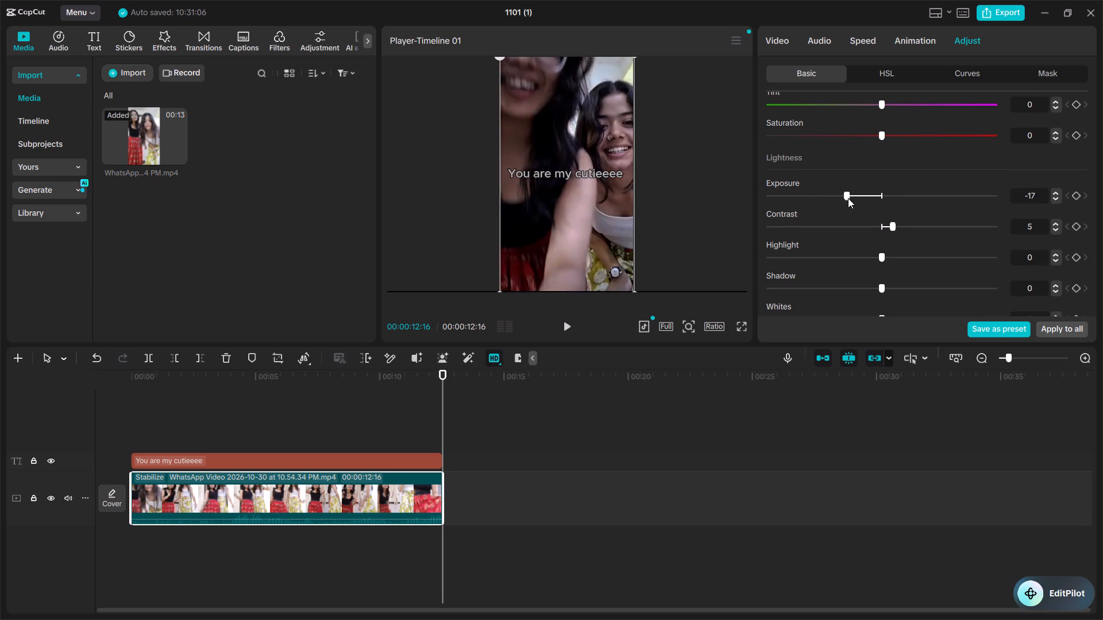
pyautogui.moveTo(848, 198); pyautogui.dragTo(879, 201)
# Turn on Protect skin tone in the clip's LUT settings after comparing it on and off.
pyautogui.scroll(2, 873, 160)
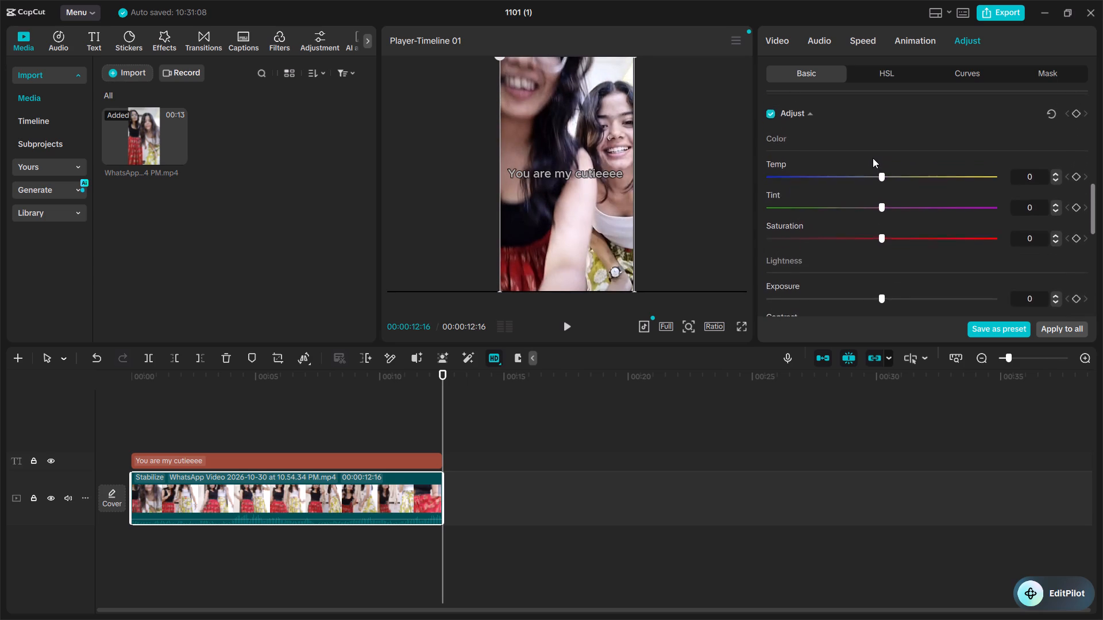
pyautogui.scroll(2, 873, 158)
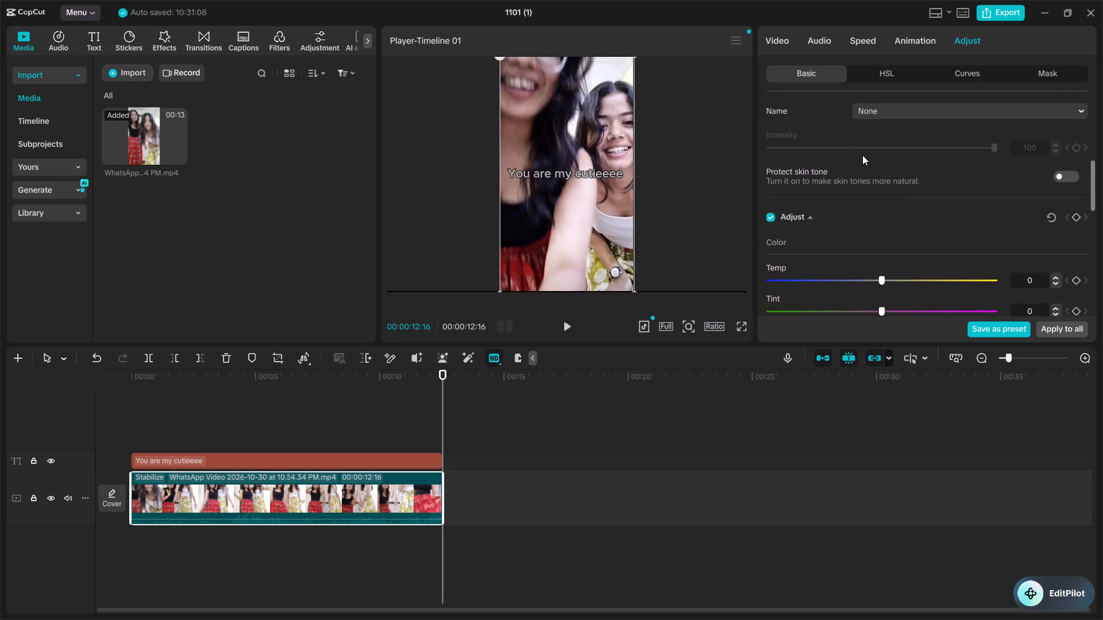
pyautogui.click(1062, 179)
pyautogui.click(1062, 179)
pyautogui.click(1062, 179)
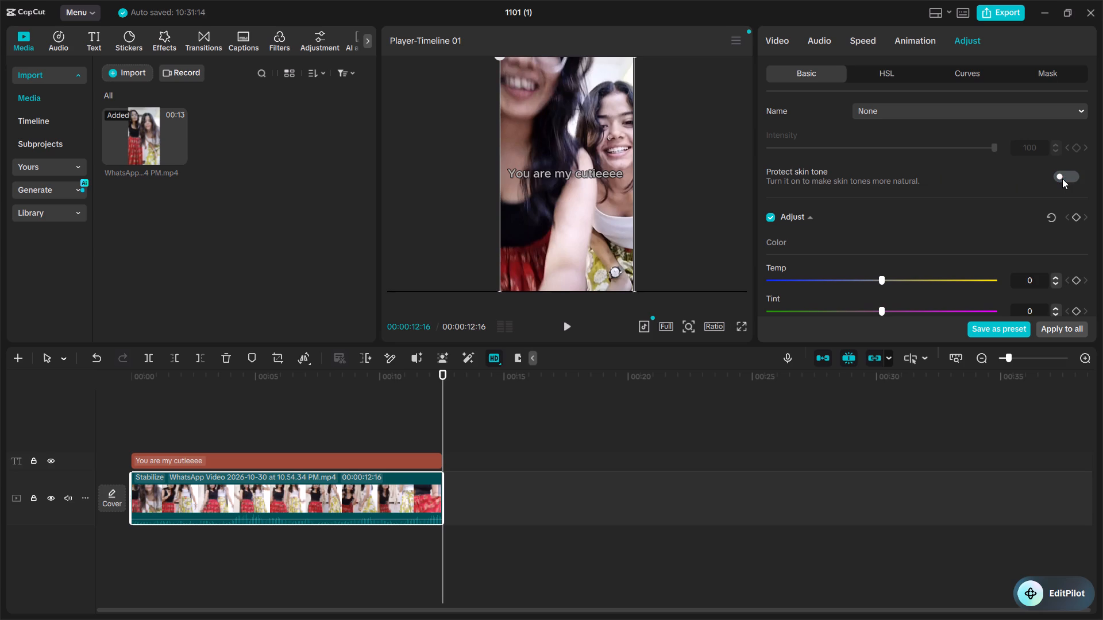
pyautogui.click(1062, 175)
# Look over the clip's LUT choices and its basic, HSL, curves and mask adjustments.
pyautogui.scroll(1, 994, 167)
pyautogui.click(900, 166)
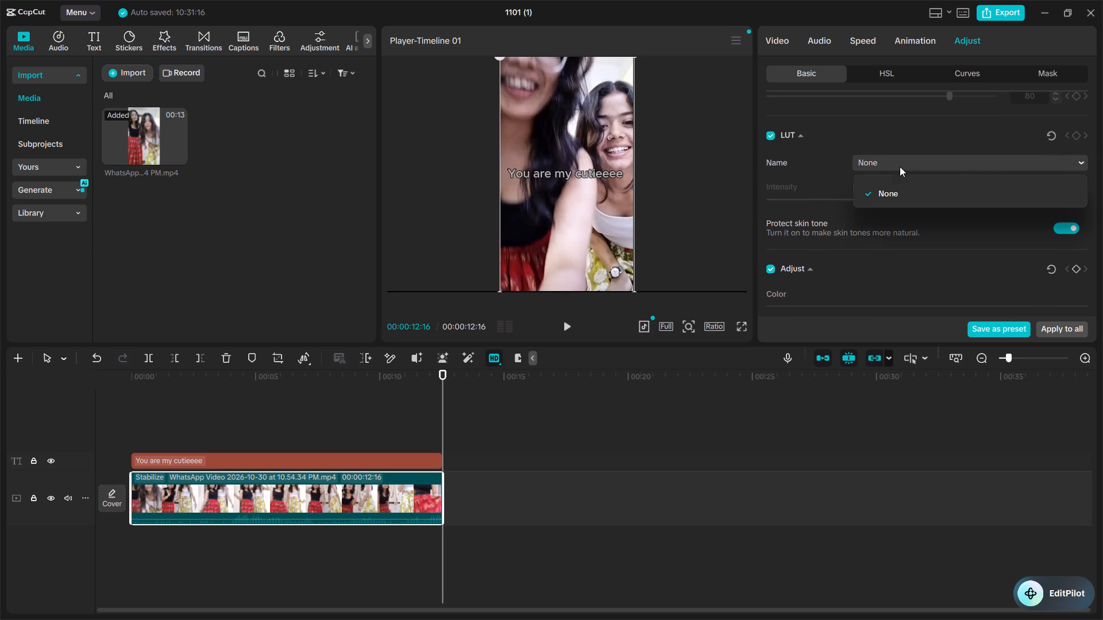
pyautogui.click(900, 166)
pyautogui.scroll(2, 872, 197)
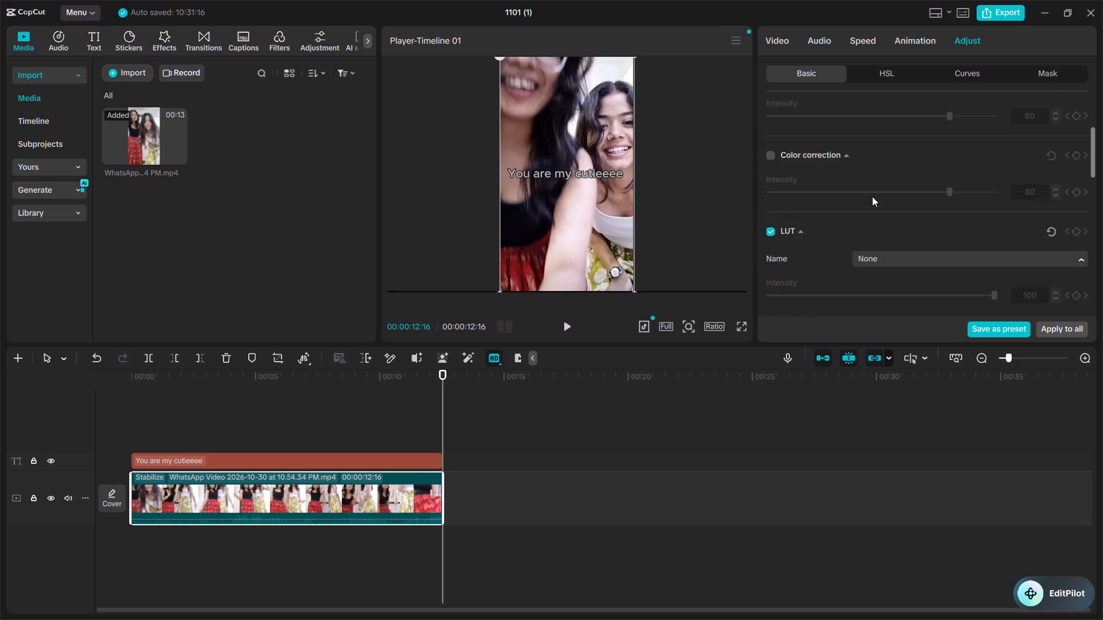
pyautogui.scroll(6, 886, 181)
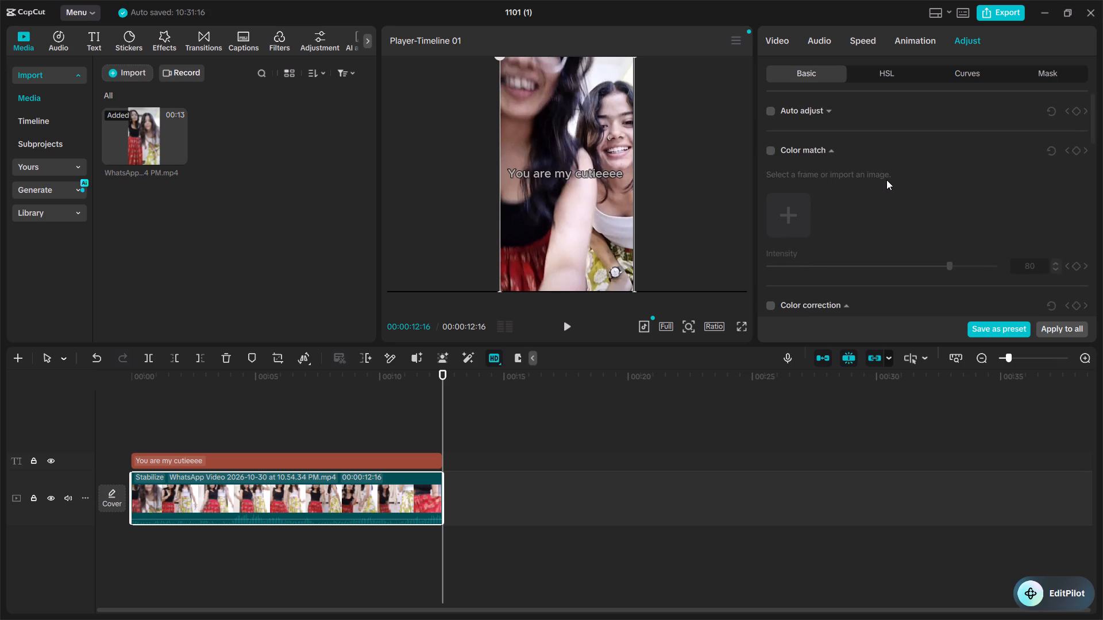
pyautogui.scroll(1, 886, 180)
pyautogui.scroll(-4, 872, 172)
pyautogui.scroll(6, 876, 167)
pyautogui.click(829, 114)
pyautogui.scroll(4, 909, 210)
pyautogui.scroll(-16, 900, 196)
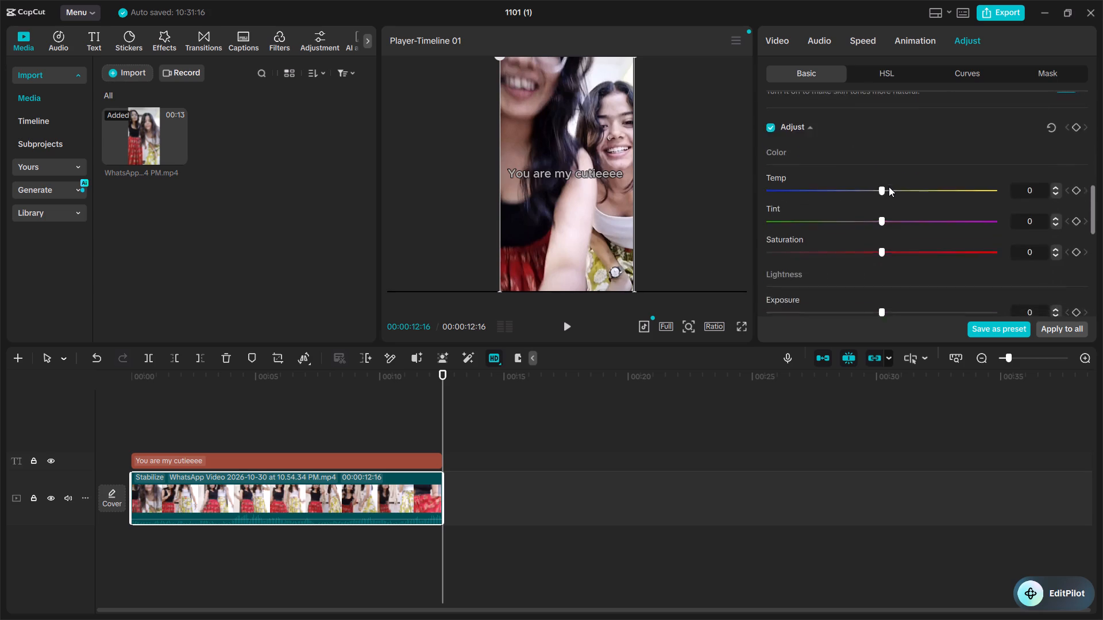
pyautogui.scroll(-16, 889, 187)
pyautogui.scroll(-16, 889, 187)
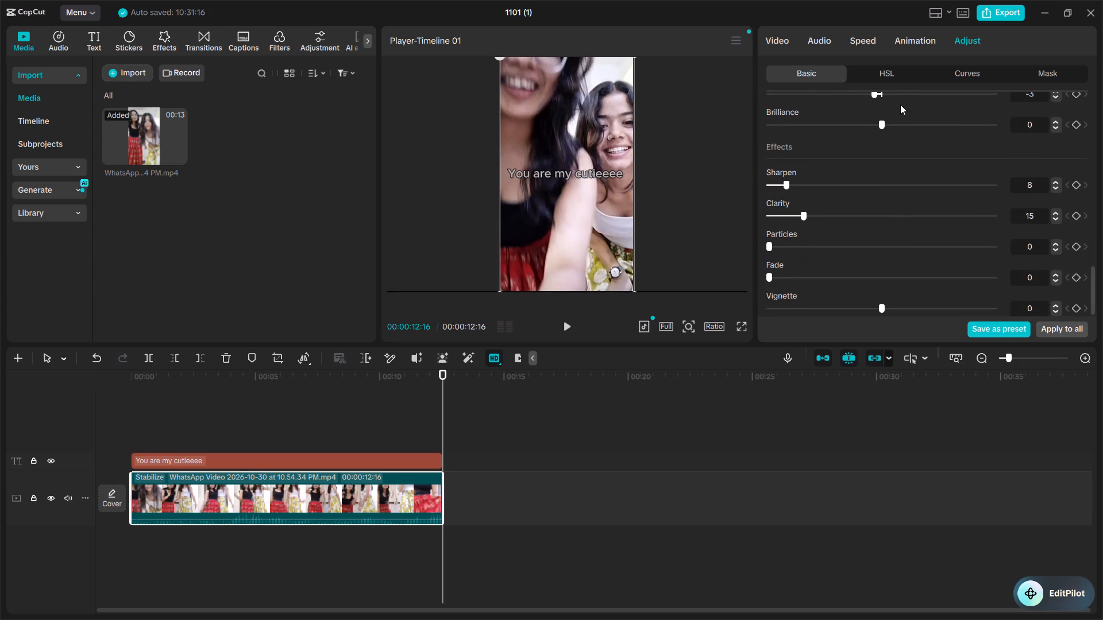
pyautogui.click(897, 75)
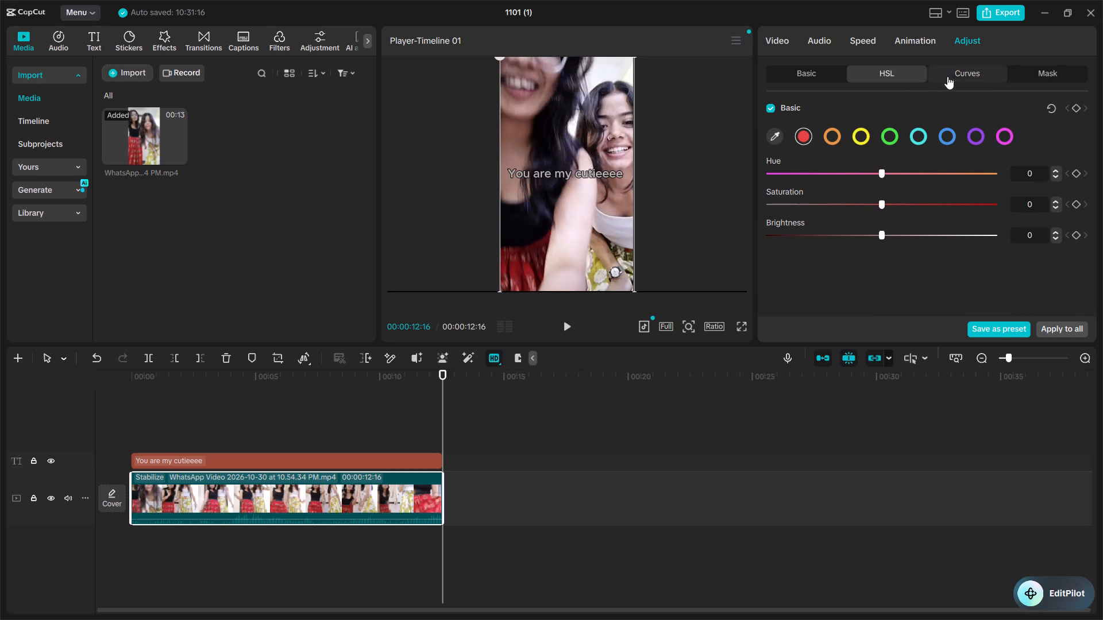
pyautogui.click(953, 70)
pyautogui.click(1041, 72)
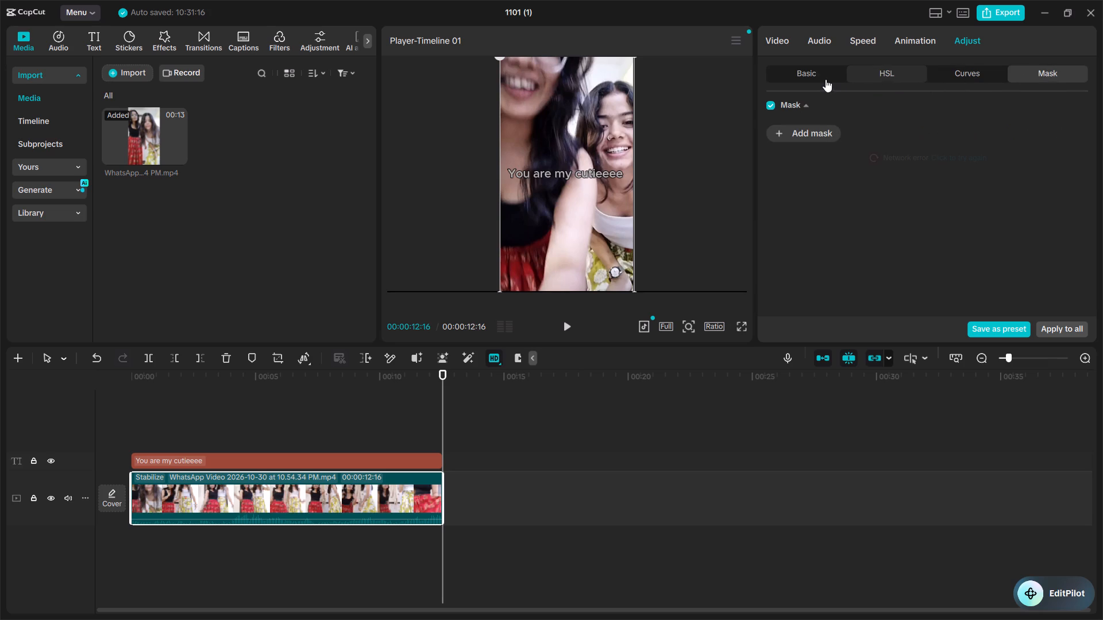
# Look over the clip's In, Out and Combo animation categories and its standard speed and duration settings.
pyautogui.click(930, 34)
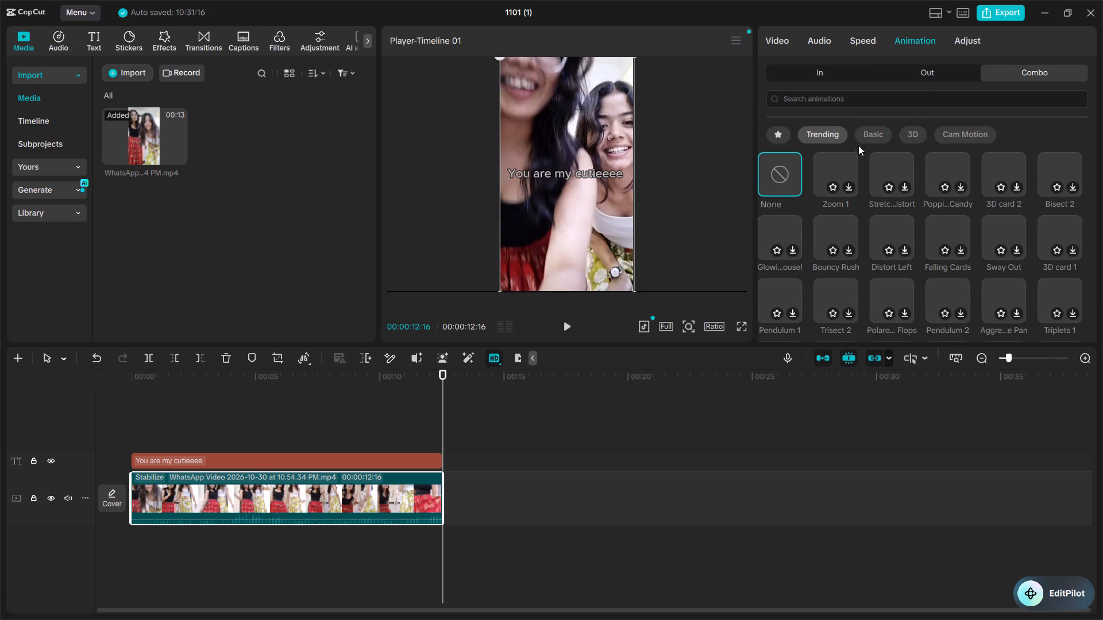
pyautogui.click(879, 129)
pyautogui.click(907, 136)
pyautogui.click(963, 135)
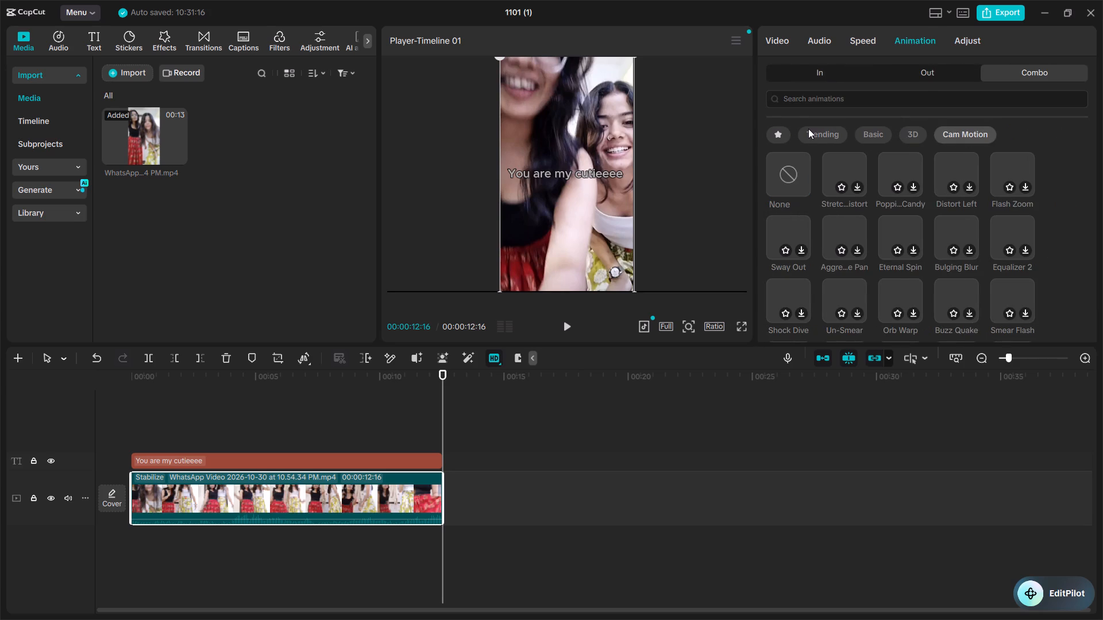
pyautogui.click(808, 129)
pyautogui.click(817, 75)
pyautogui.click(904, 69)
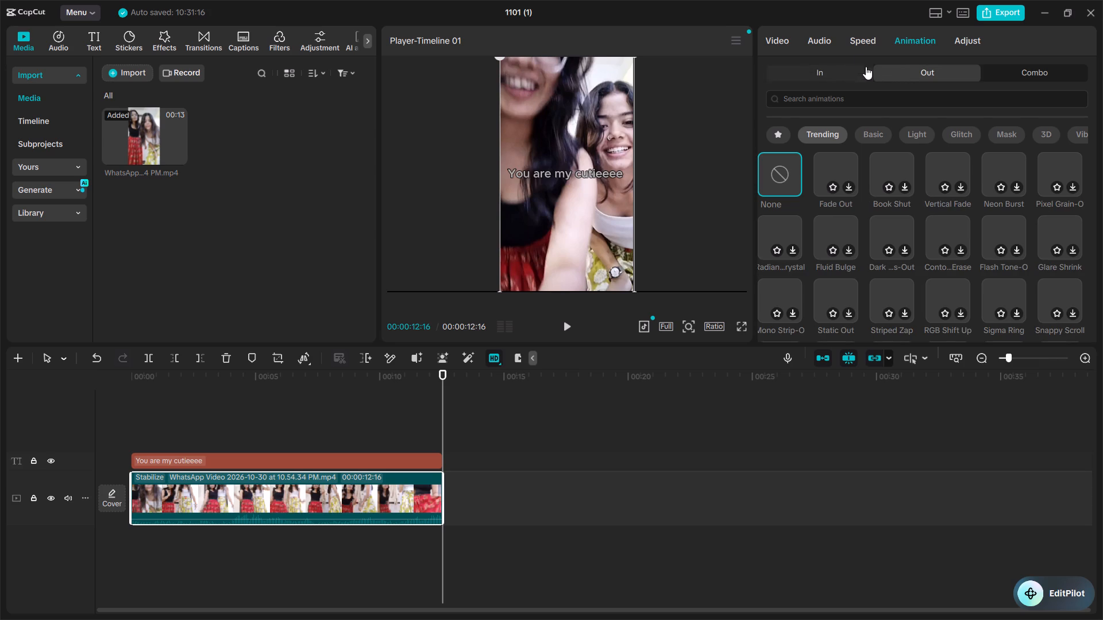
pyautogui.click(862, 41)
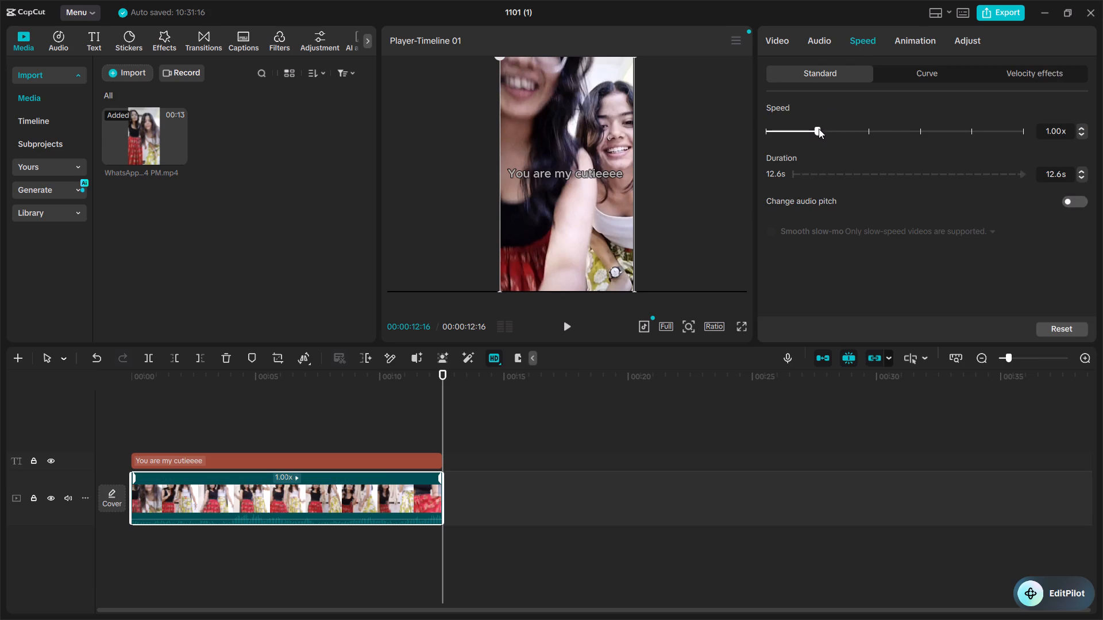
pyautogui.click(827, 172)
# Lower the video clip's audio volume to -54.6 dB and play back the result.
pyautogui.click(828, 42)
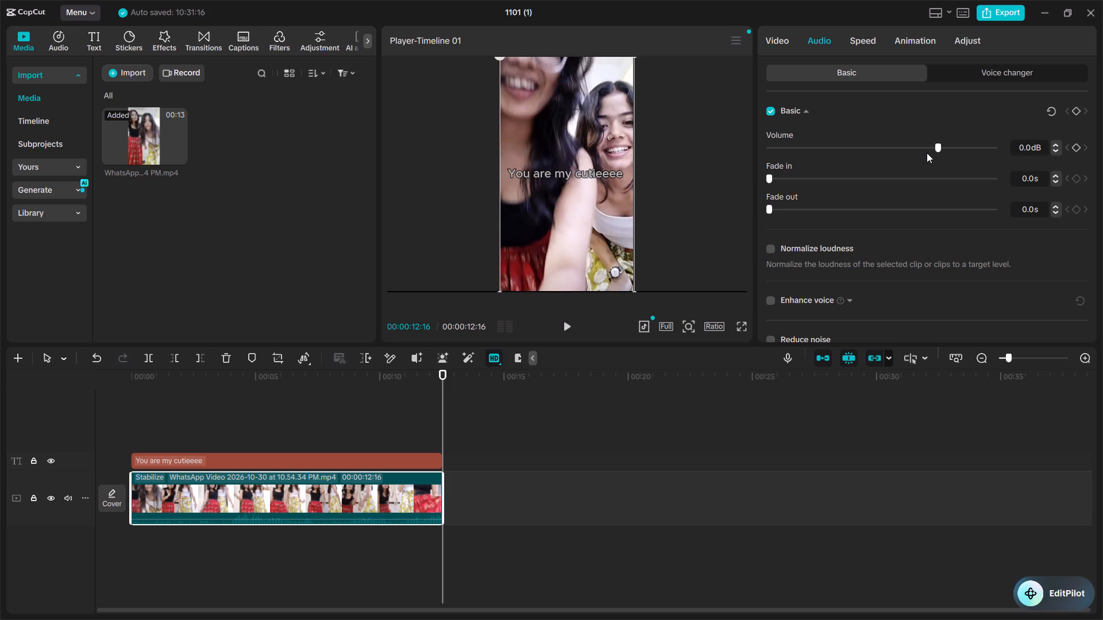
pyautogui.moveTo(935, 147); pyautogui.dragTo(772, 155)
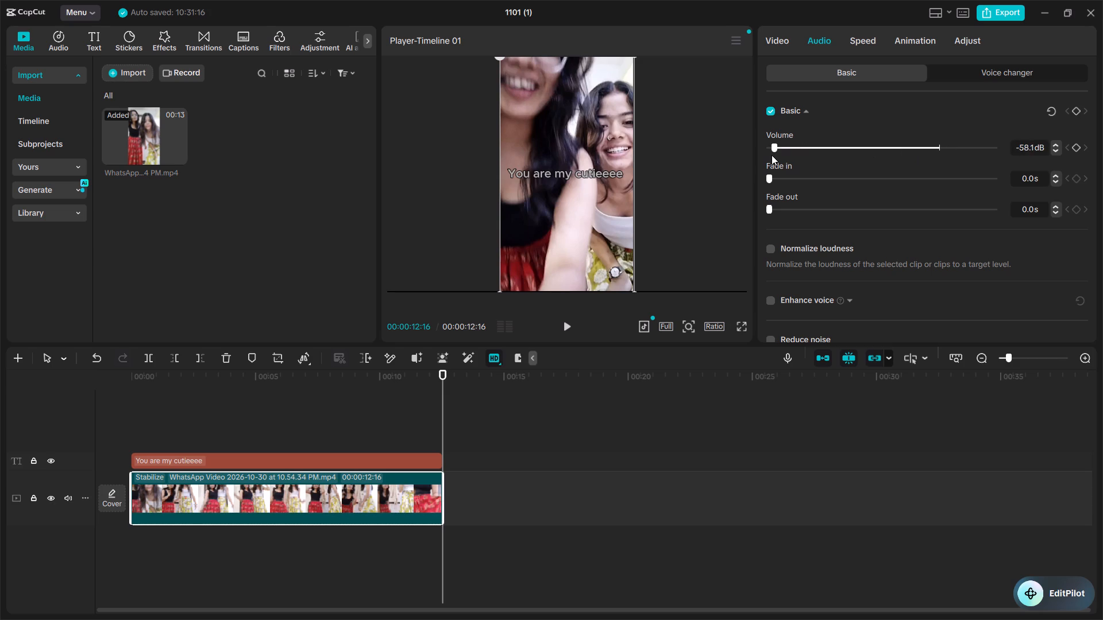
pyautogui.moveTo(772, 155); pyautogui.dragTo(781, 155)
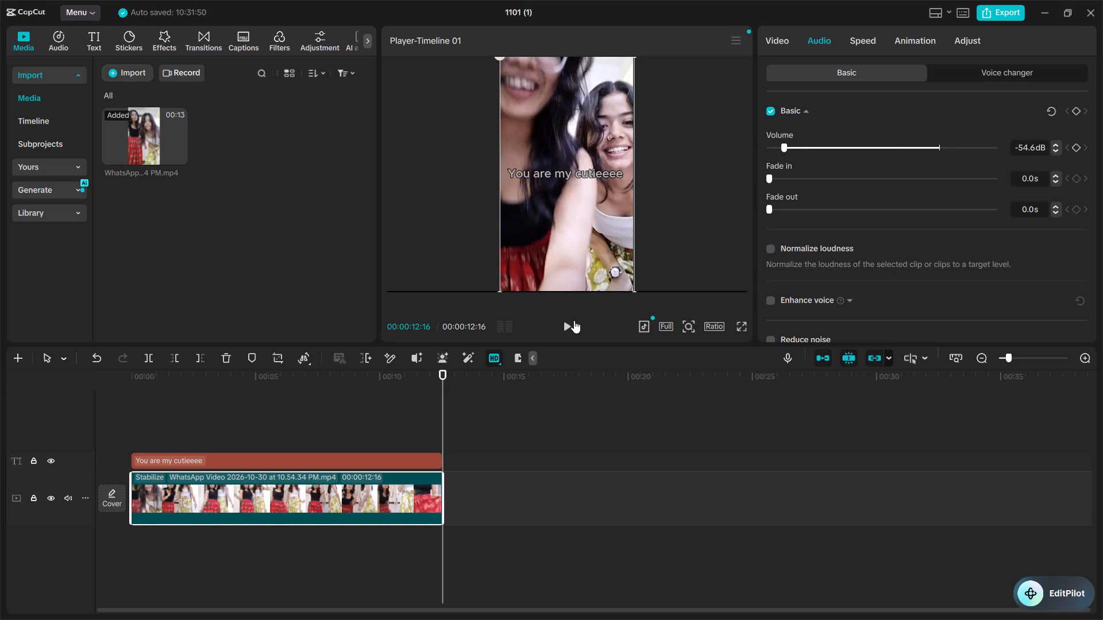
pyautogui.click(569, 321)
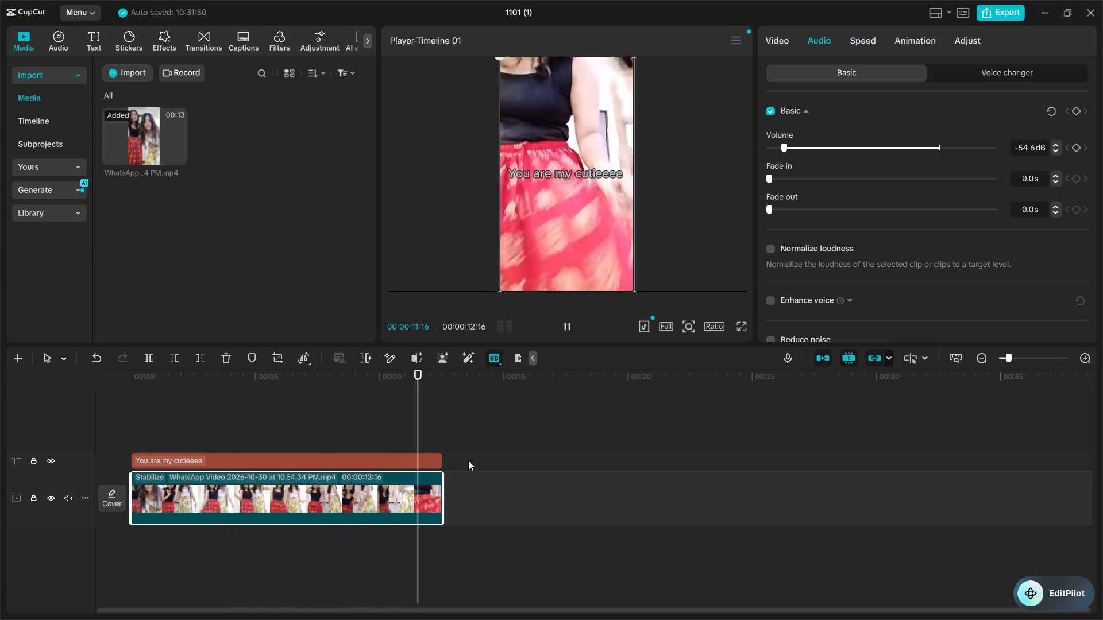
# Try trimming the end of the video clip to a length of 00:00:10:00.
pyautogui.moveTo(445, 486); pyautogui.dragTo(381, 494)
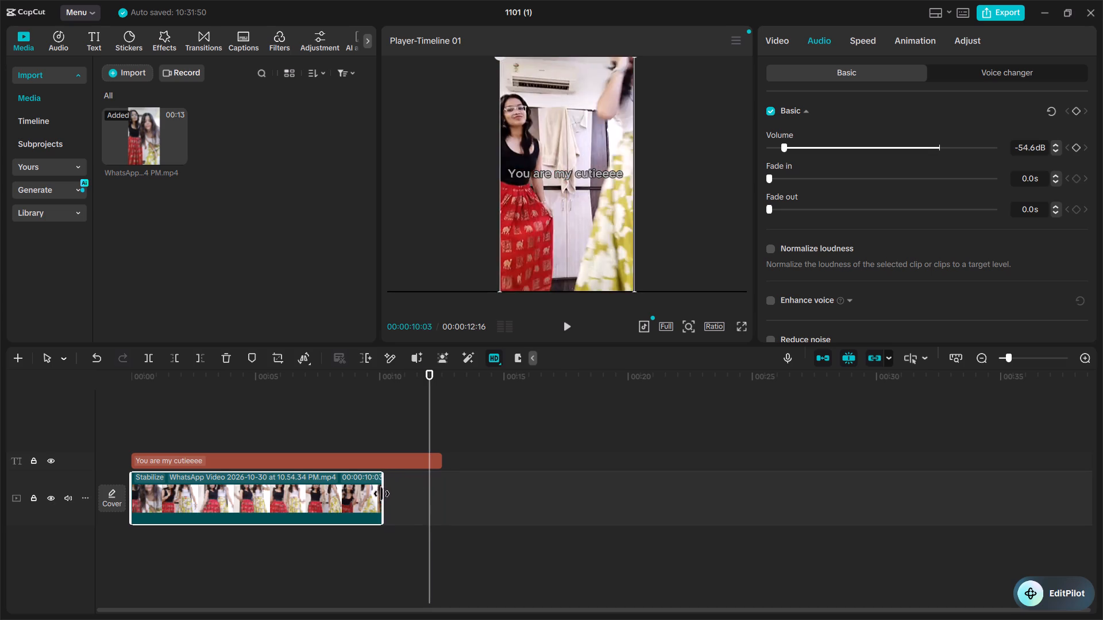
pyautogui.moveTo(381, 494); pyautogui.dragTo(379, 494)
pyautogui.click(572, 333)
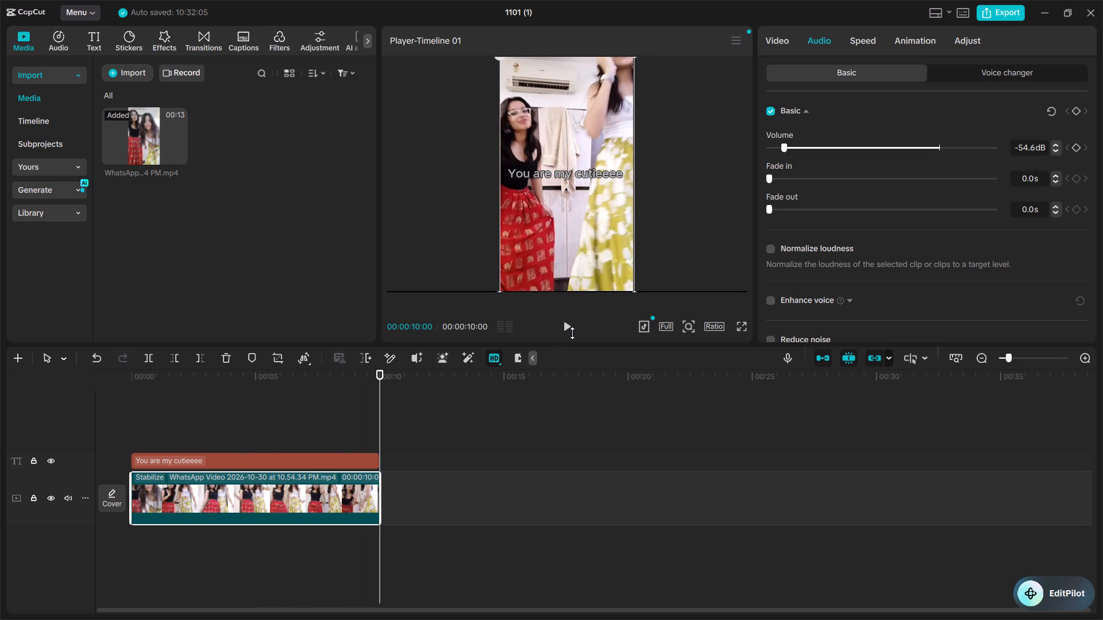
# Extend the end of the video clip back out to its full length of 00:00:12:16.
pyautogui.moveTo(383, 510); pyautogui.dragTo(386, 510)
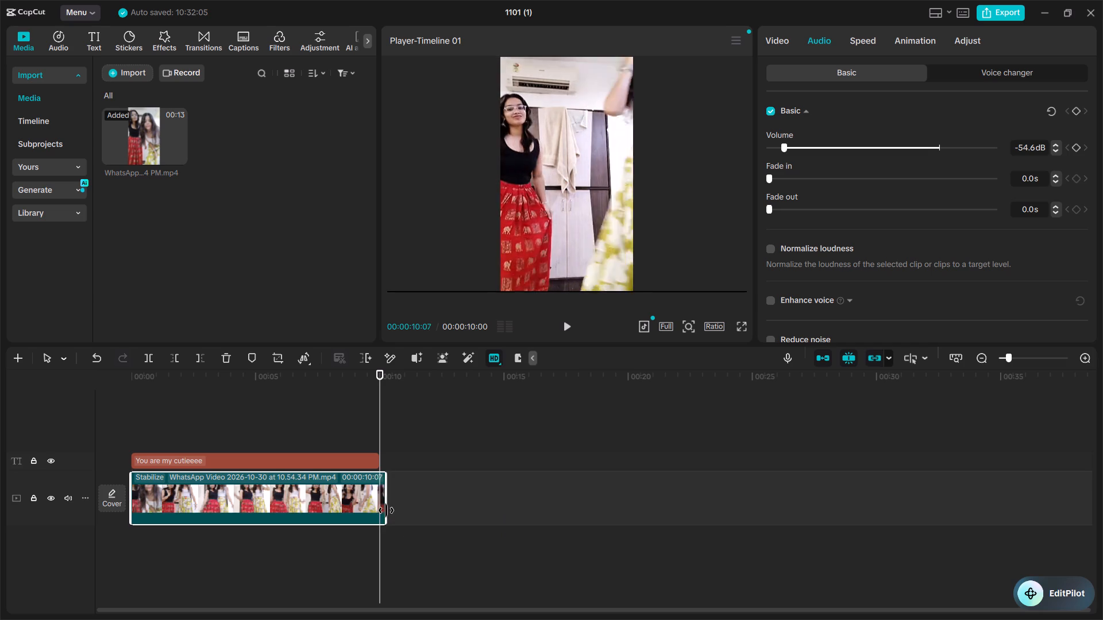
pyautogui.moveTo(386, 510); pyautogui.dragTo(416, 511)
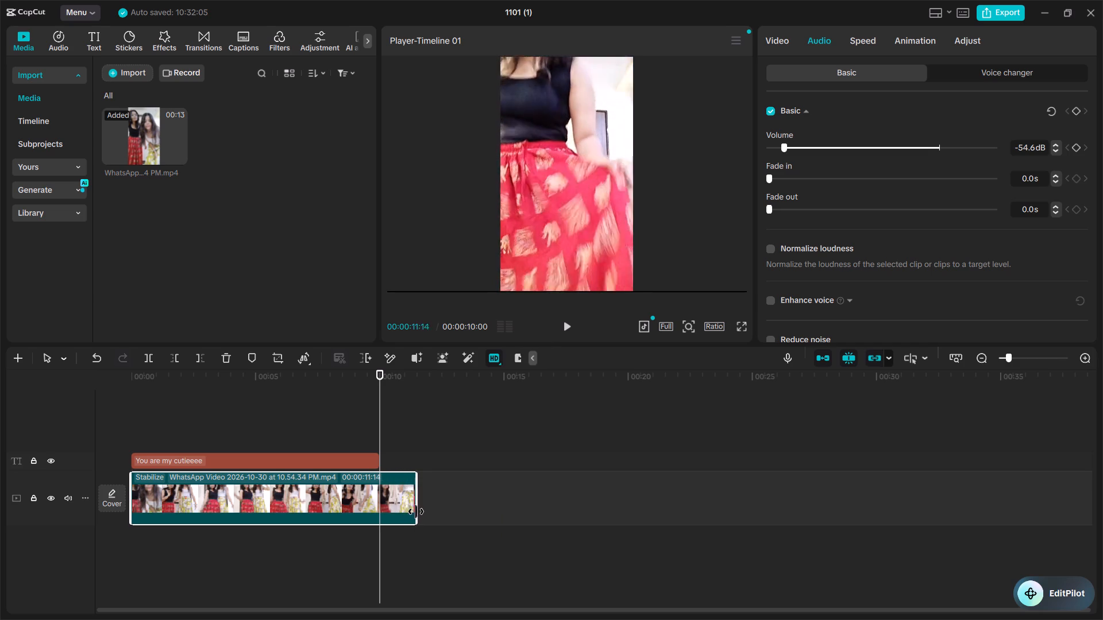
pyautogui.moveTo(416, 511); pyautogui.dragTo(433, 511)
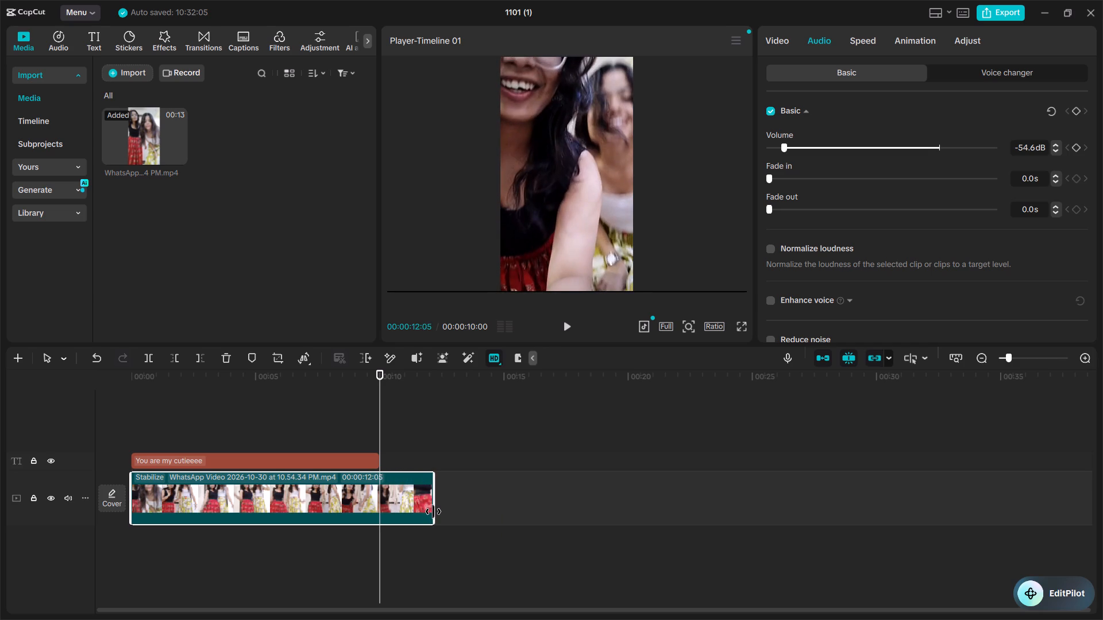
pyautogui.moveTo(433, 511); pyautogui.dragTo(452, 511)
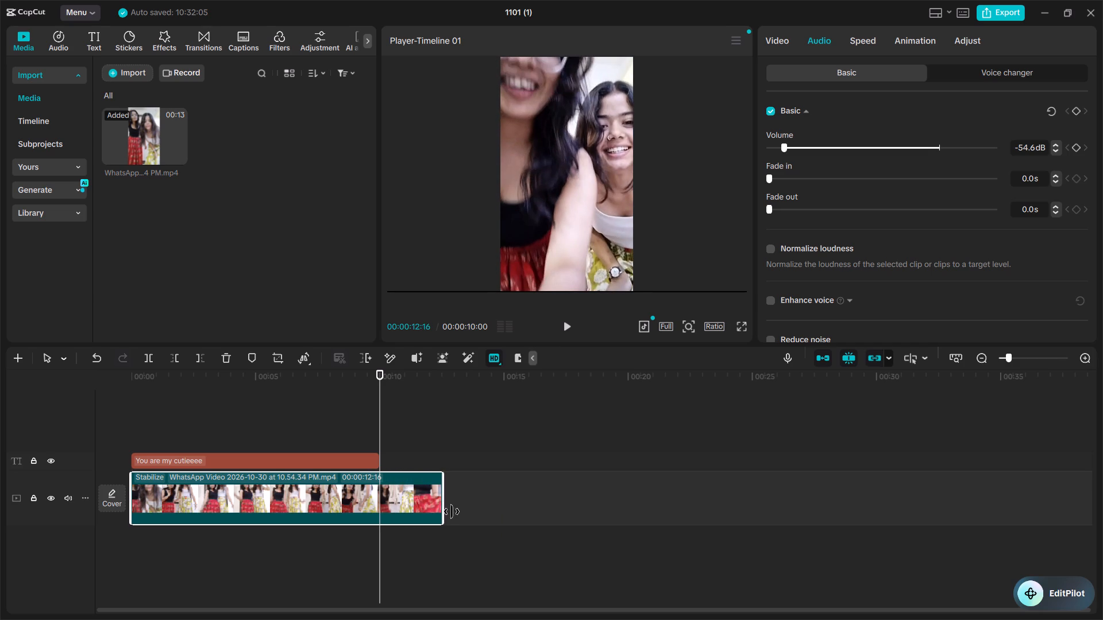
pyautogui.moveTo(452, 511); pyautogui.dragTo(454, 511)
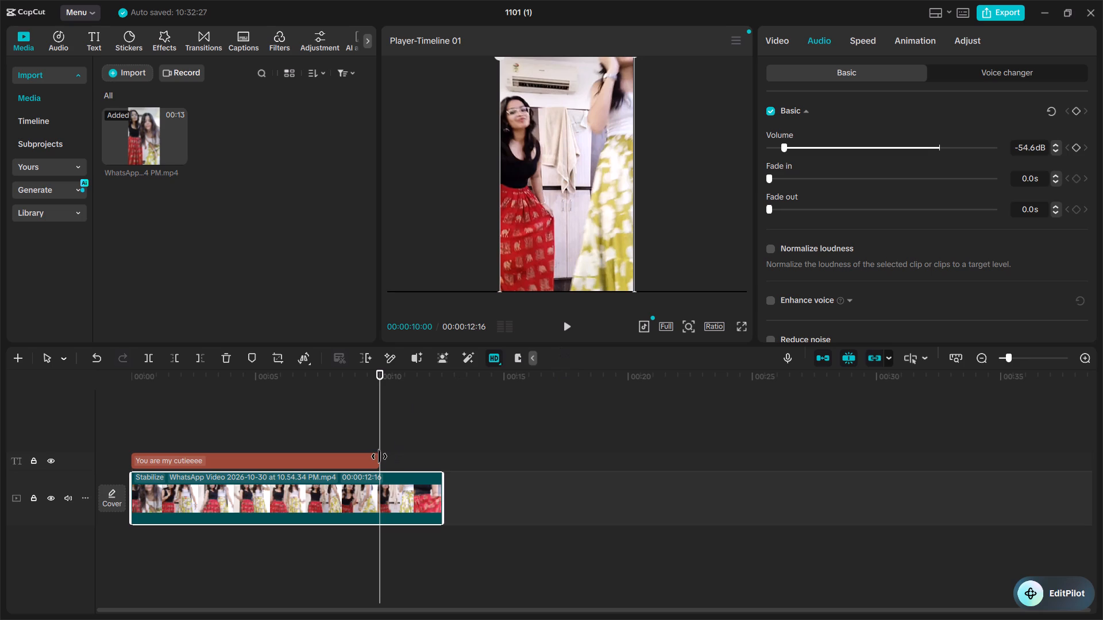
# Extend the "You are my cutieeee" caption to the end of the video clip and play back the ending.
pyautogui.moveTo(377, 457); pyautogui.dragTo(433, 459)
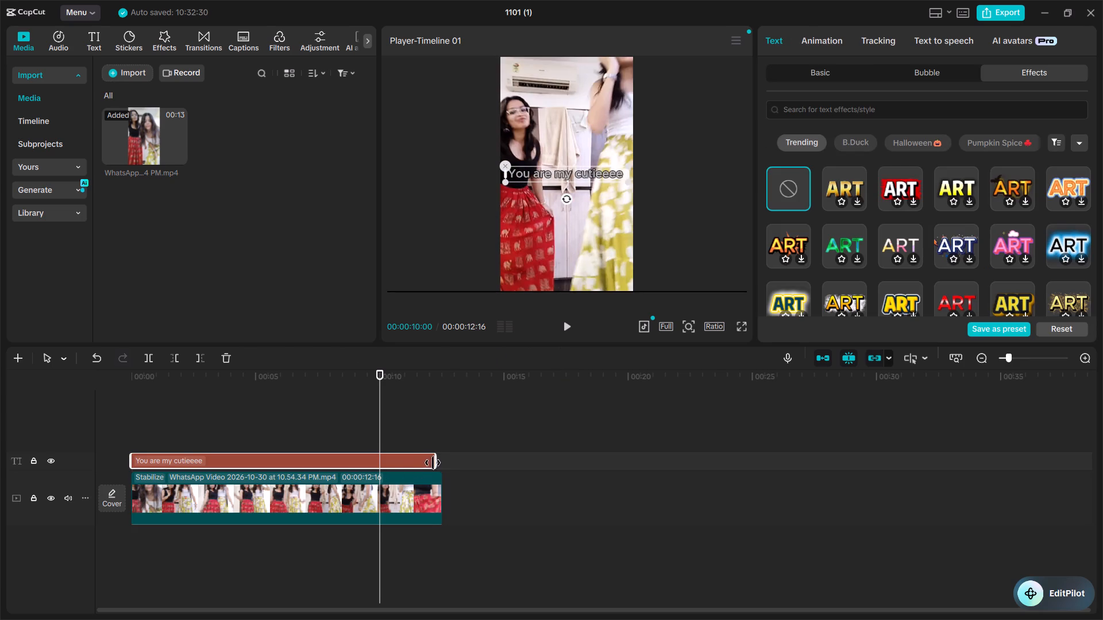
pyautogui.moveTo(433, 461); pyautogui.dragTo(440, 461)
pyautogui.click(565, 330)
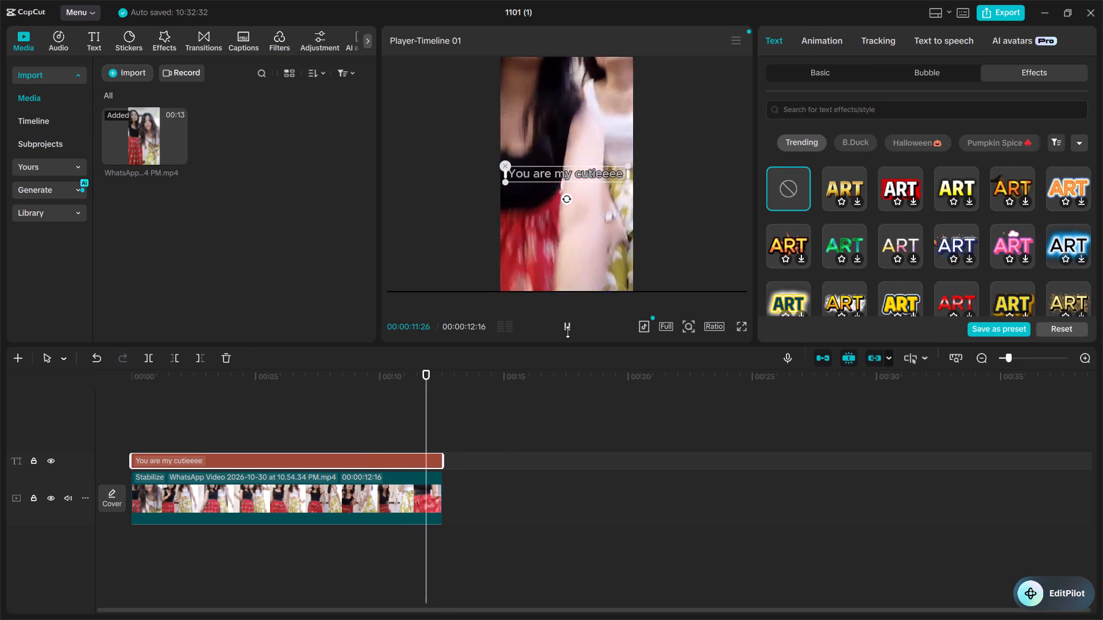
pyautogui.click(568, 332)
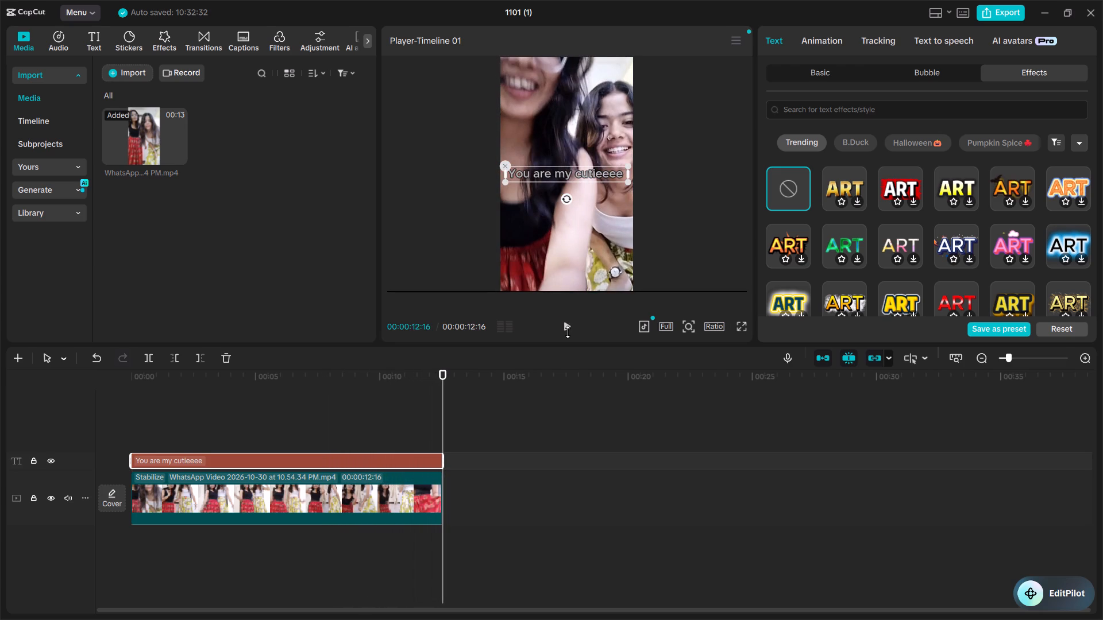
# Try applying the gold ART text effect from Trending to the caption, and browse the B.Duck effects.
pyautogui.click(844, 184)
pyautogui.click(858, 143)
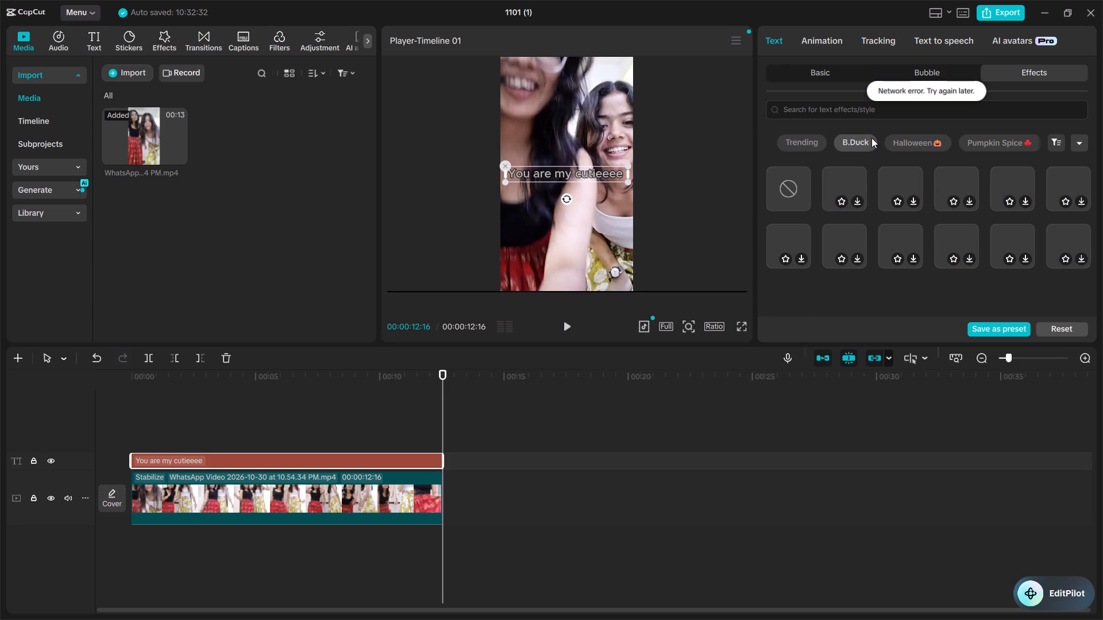
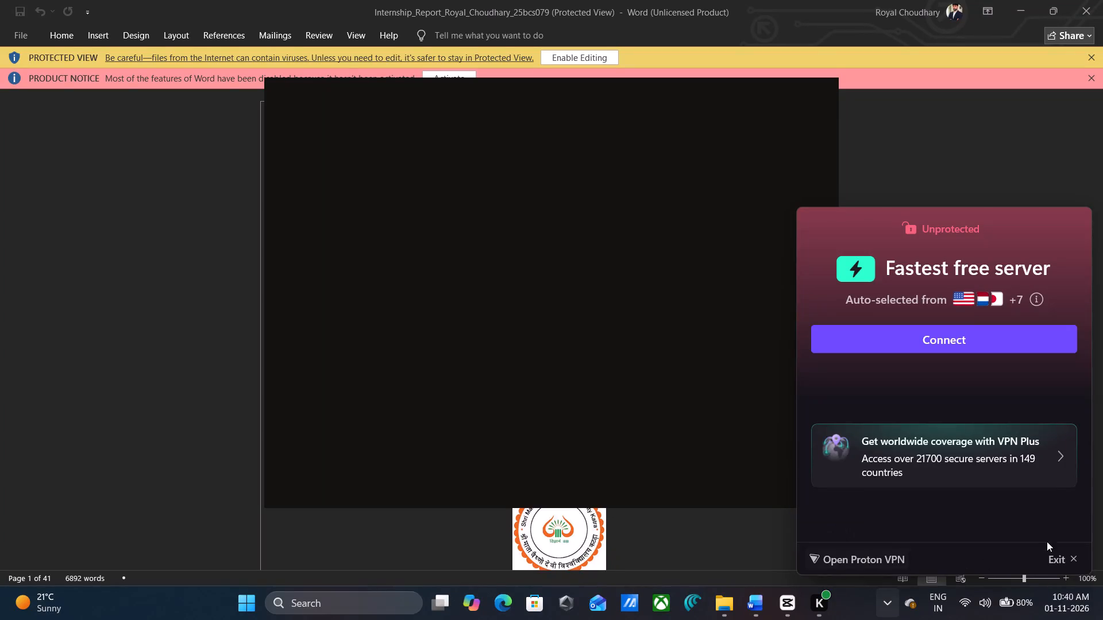
# Connect Proton VPN to the fastest free server.
pyautogui.click(957, 344)
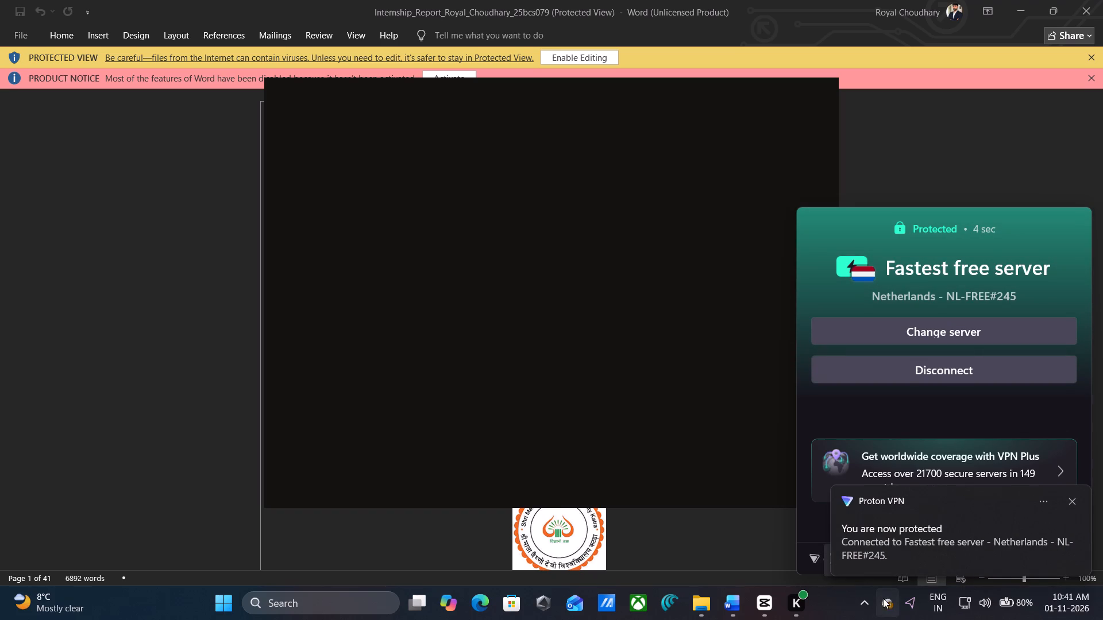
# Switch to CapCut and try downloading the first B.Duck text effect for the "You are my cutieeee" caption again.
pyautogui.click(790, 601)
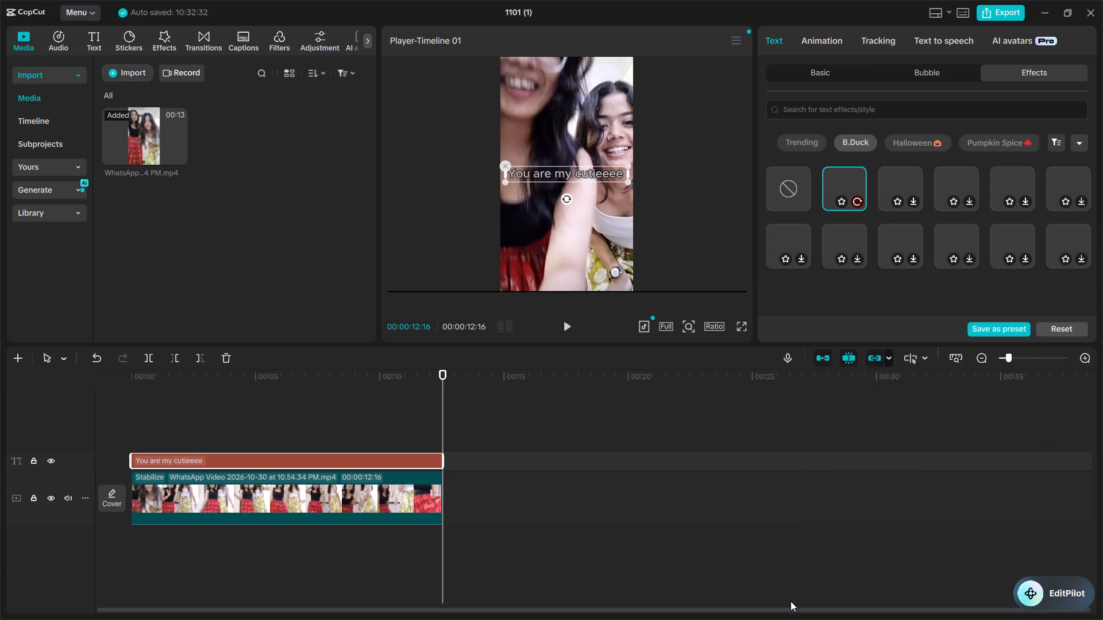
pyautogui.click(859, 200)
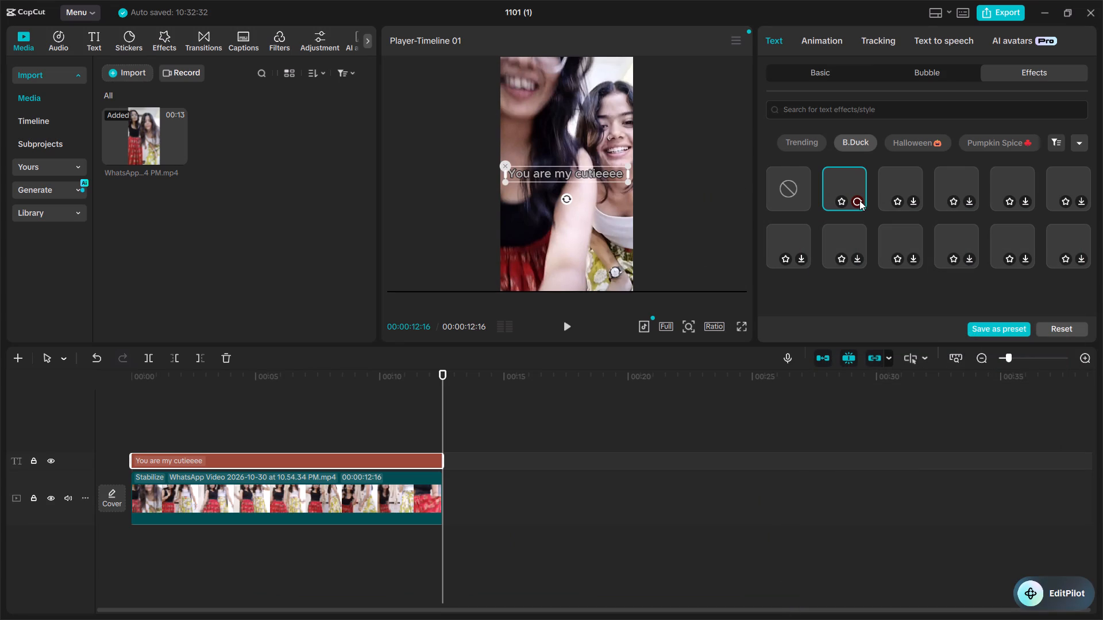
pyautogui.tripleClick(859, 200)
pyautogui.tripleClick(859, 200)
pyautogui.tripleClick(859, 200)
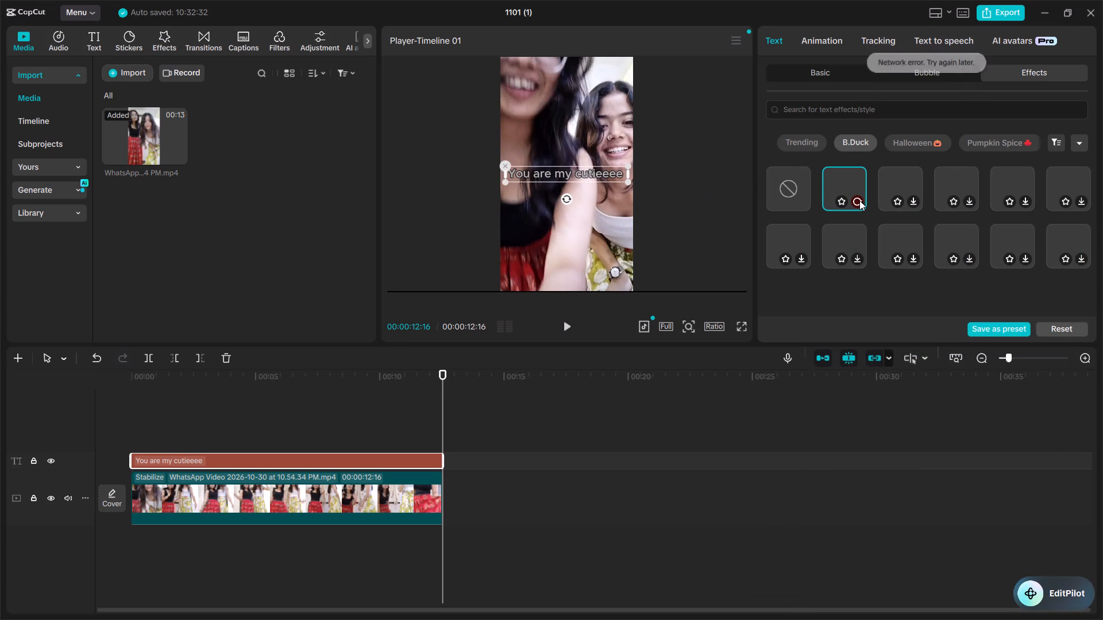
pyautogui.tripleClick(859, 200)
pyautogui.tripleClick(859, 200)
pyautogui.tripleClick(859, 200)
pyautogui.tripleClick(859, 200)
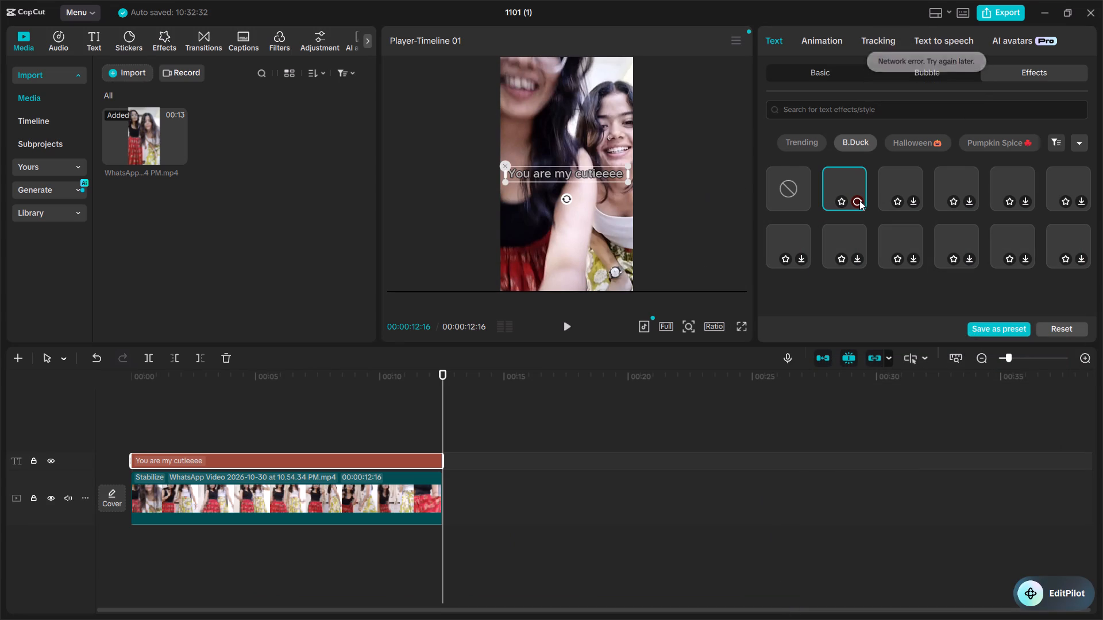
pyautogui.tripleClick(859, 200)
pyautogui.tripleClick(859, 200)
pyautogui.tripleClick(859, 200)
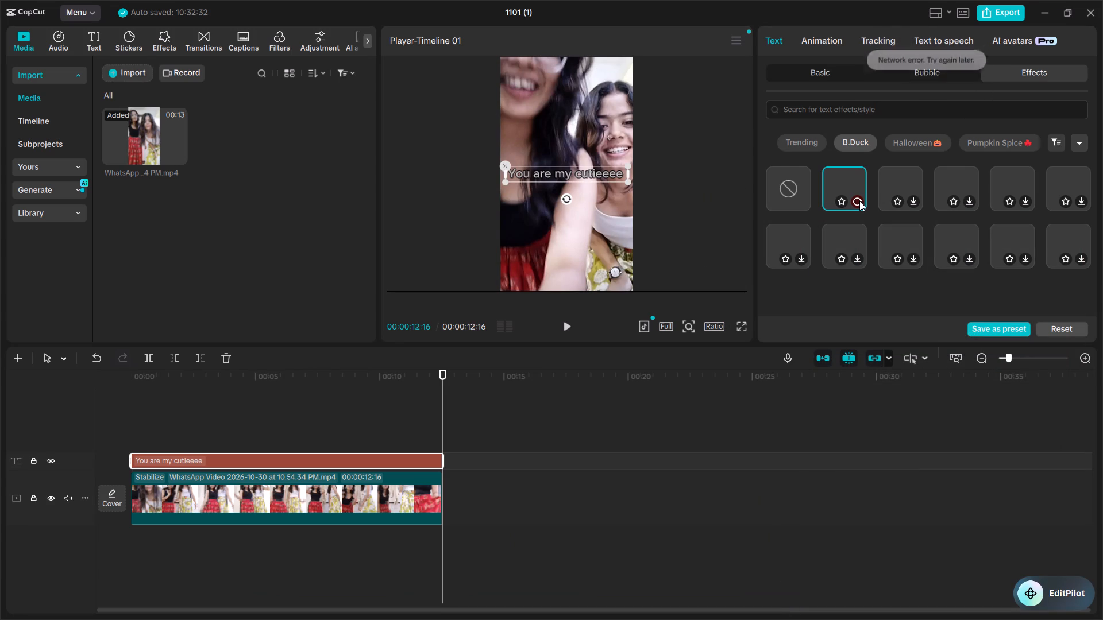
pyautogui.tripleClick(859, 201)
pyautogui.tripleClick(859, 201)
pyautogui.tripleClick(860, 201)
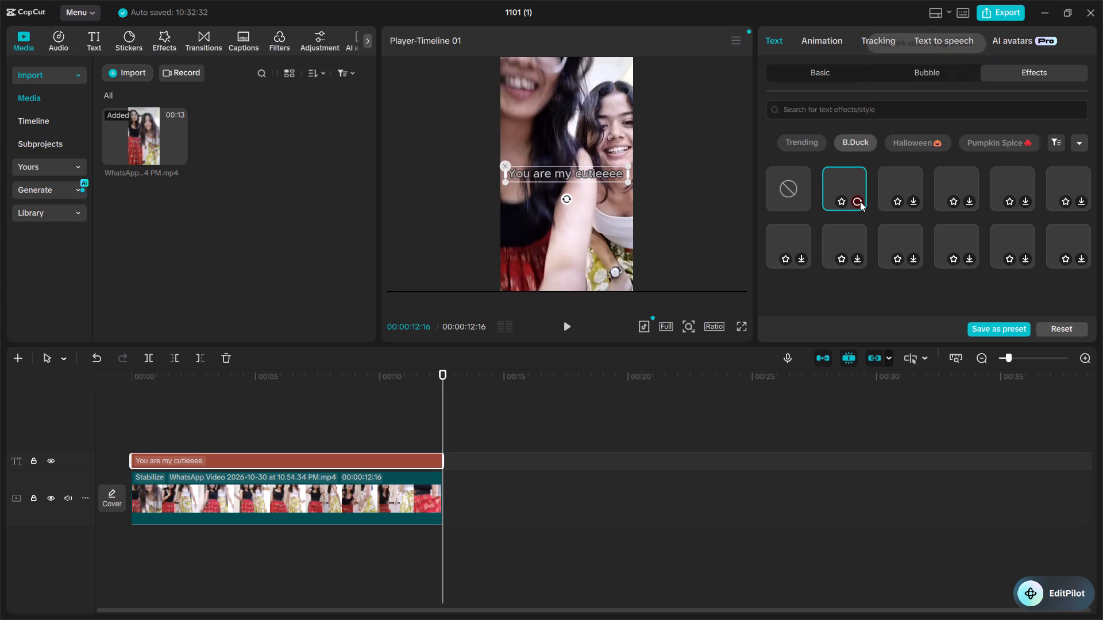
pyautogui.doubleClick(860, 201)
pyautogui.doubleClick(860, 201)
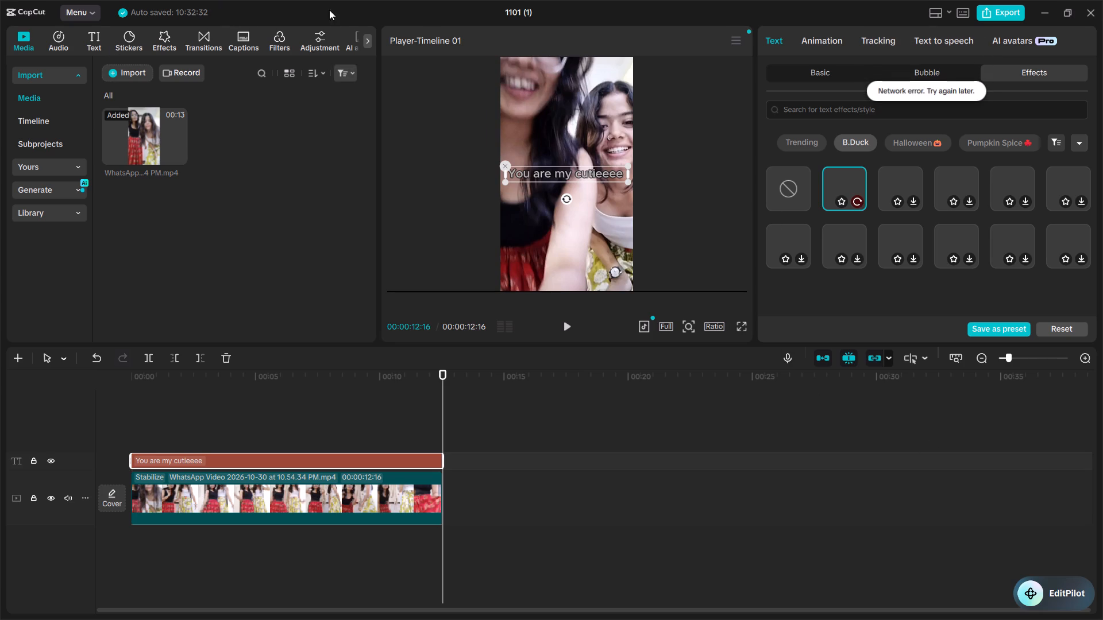
# Close project 1101 (1) and return to the home screen.
pyautogui.click(1089, 20)
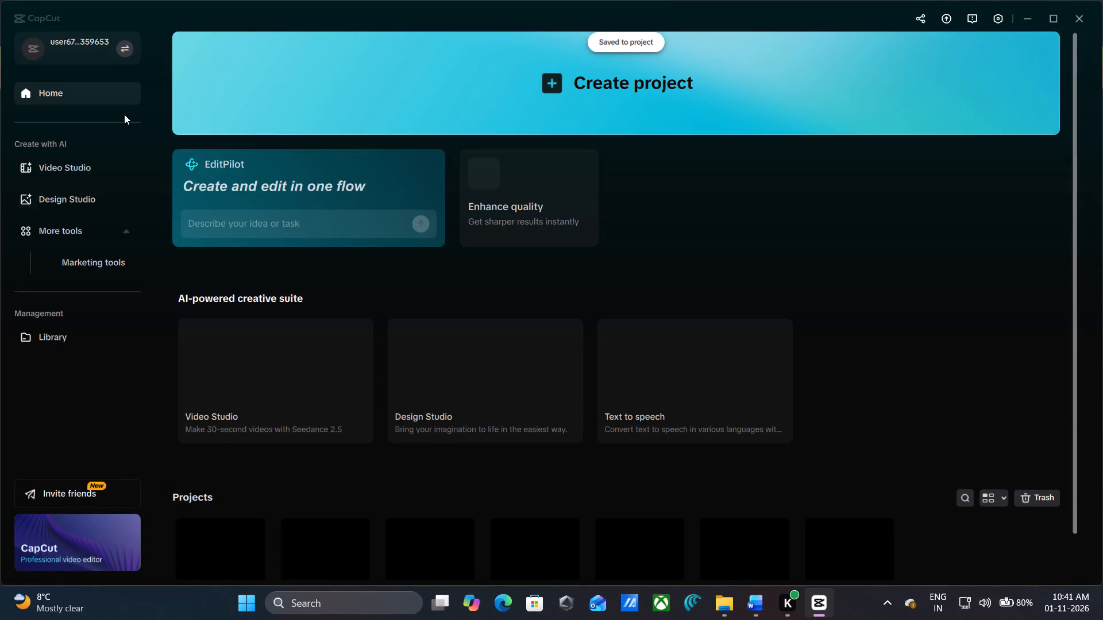
# Open the AI Video Studio page and look over its contents.
pyautogui.click(72, 165)
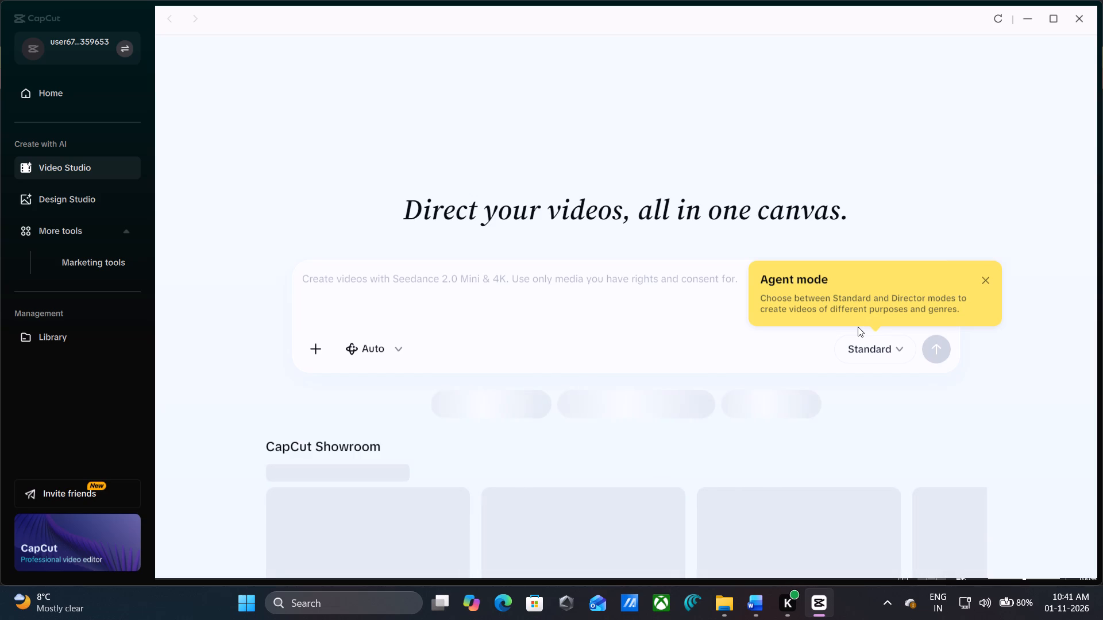
pyautogui.moveTo(844, 307); pyautogui.dragTo(822, 288, button='right')
pyautogui.scroll(-1, 852, 306)
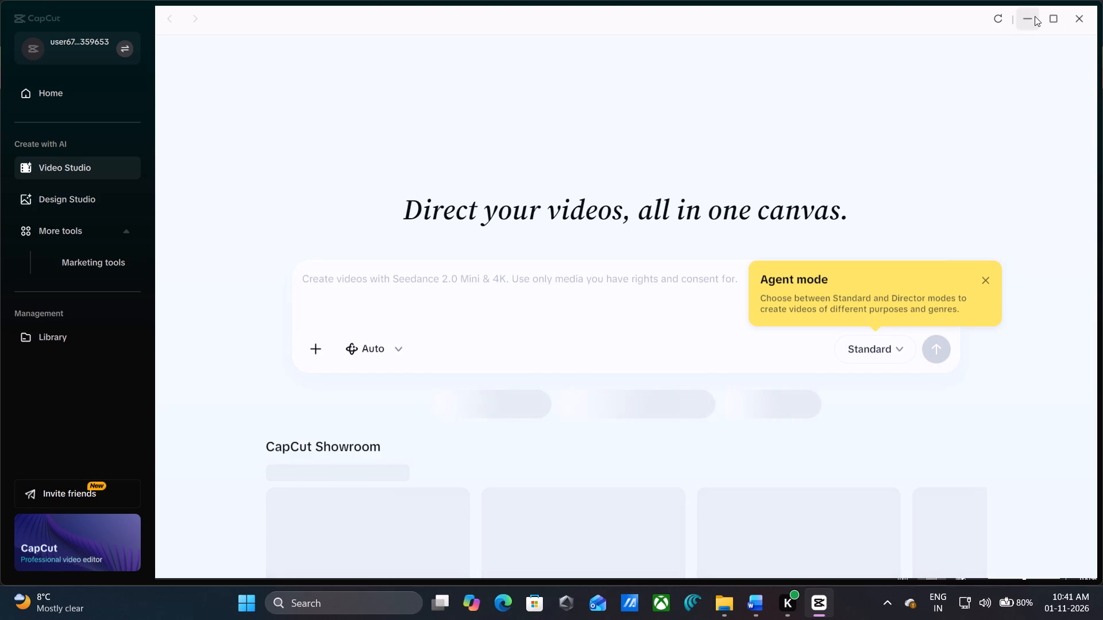
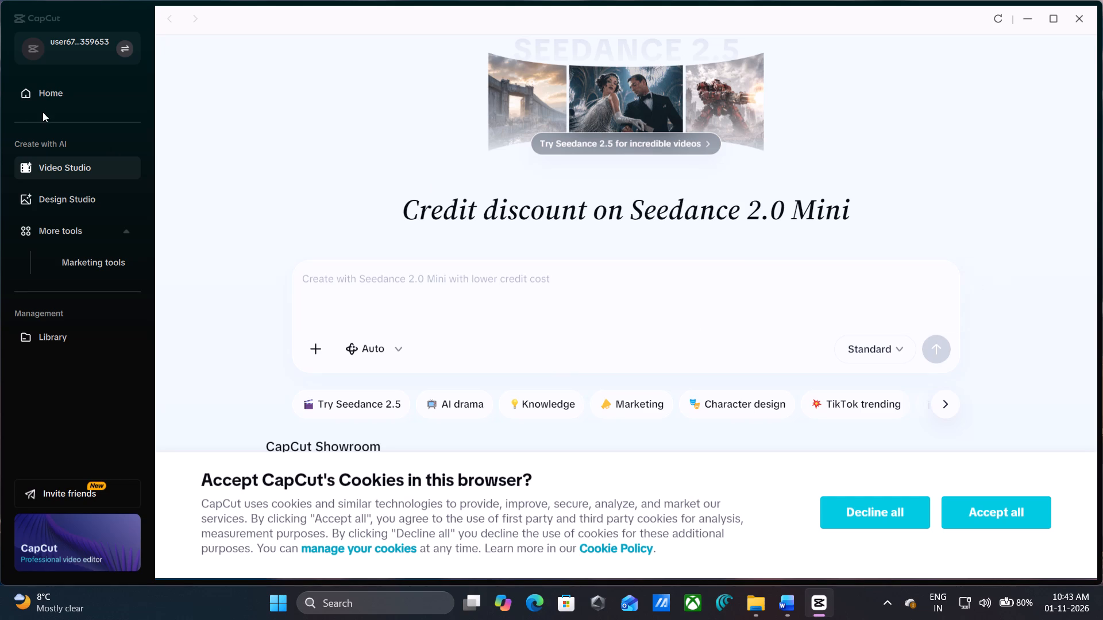
# Return to the home screen and create a new project.
pyautogui.click(61, 96)
pyautogui.click(435, 99)
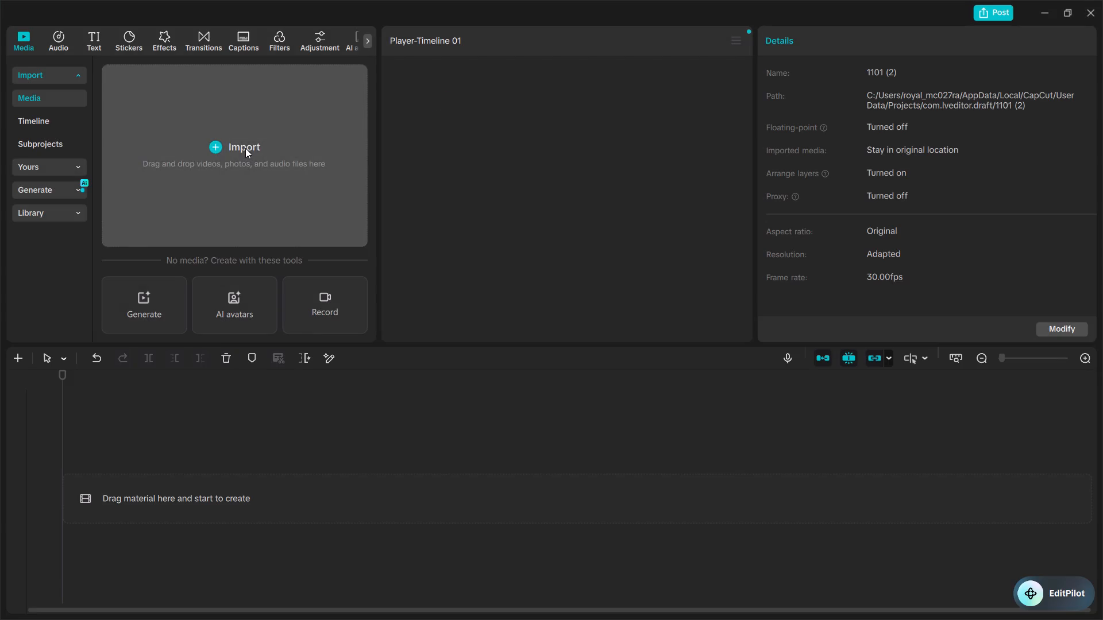
# Import the WhatsApp Image 2026-10-27 at 10.19.25 from the Downloads folder into the project's media.
pyautogui.click(245, 148)
pyautogui.click(239, 164)
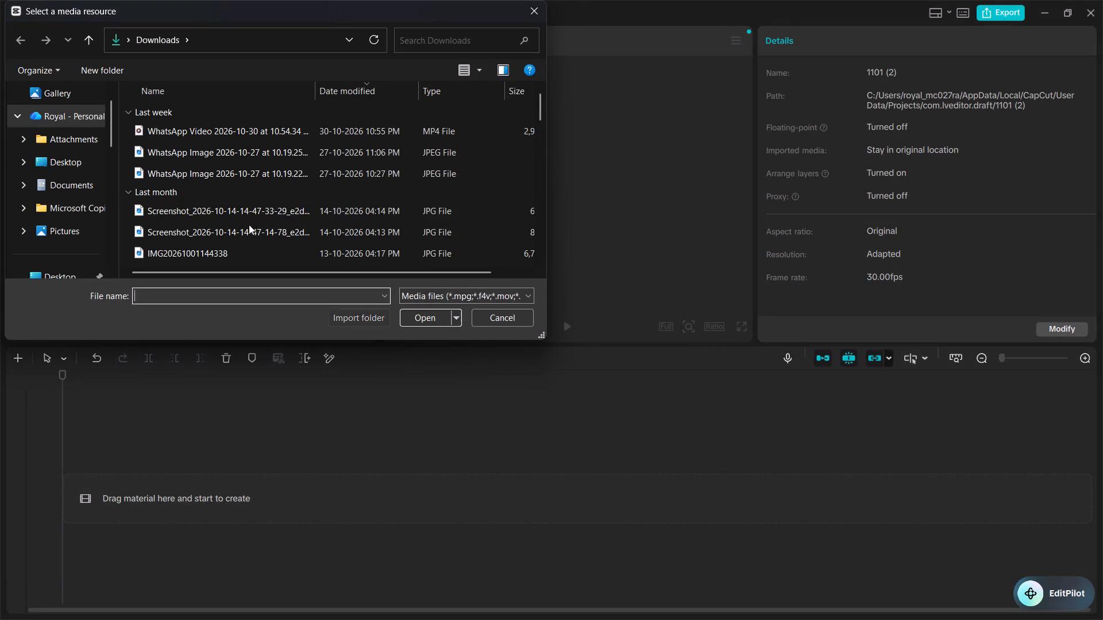
pyautogui.click(238, 154)
pyautogui.click(414, 325)
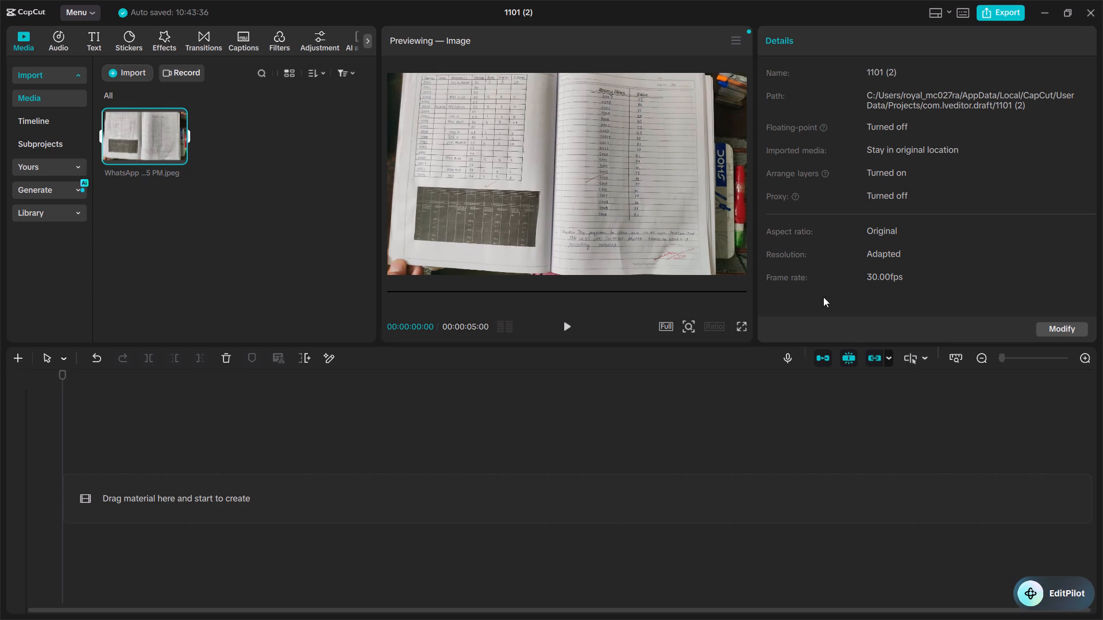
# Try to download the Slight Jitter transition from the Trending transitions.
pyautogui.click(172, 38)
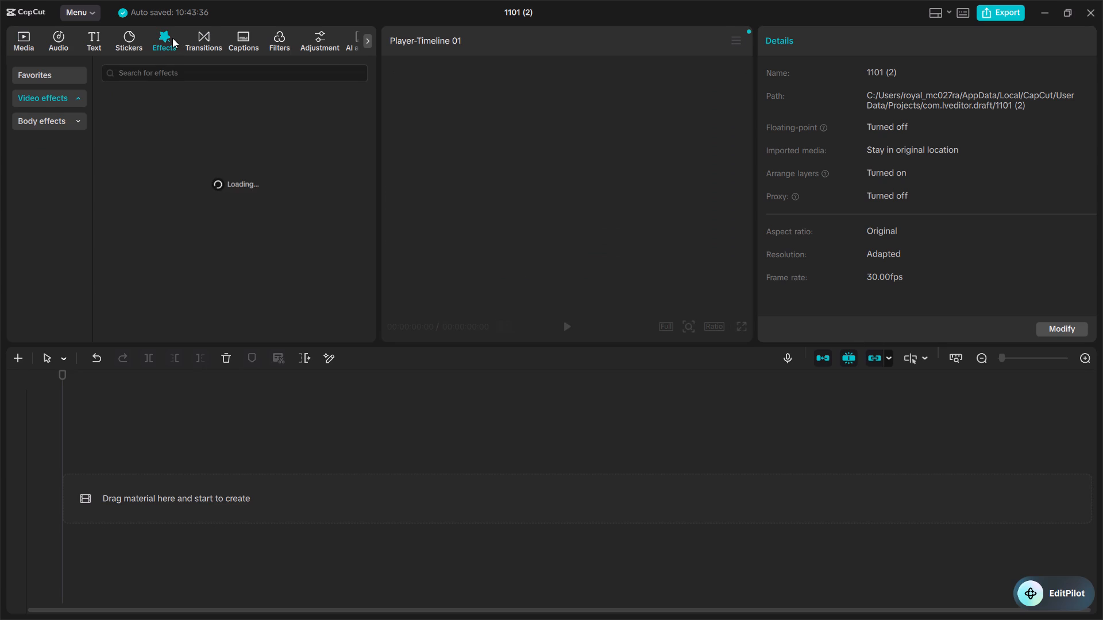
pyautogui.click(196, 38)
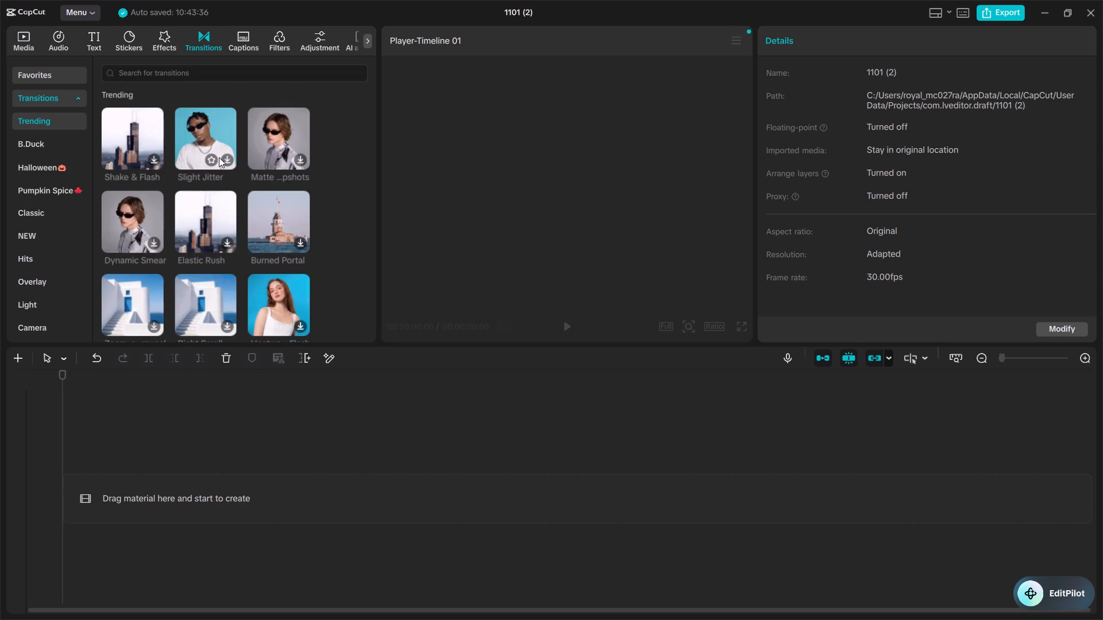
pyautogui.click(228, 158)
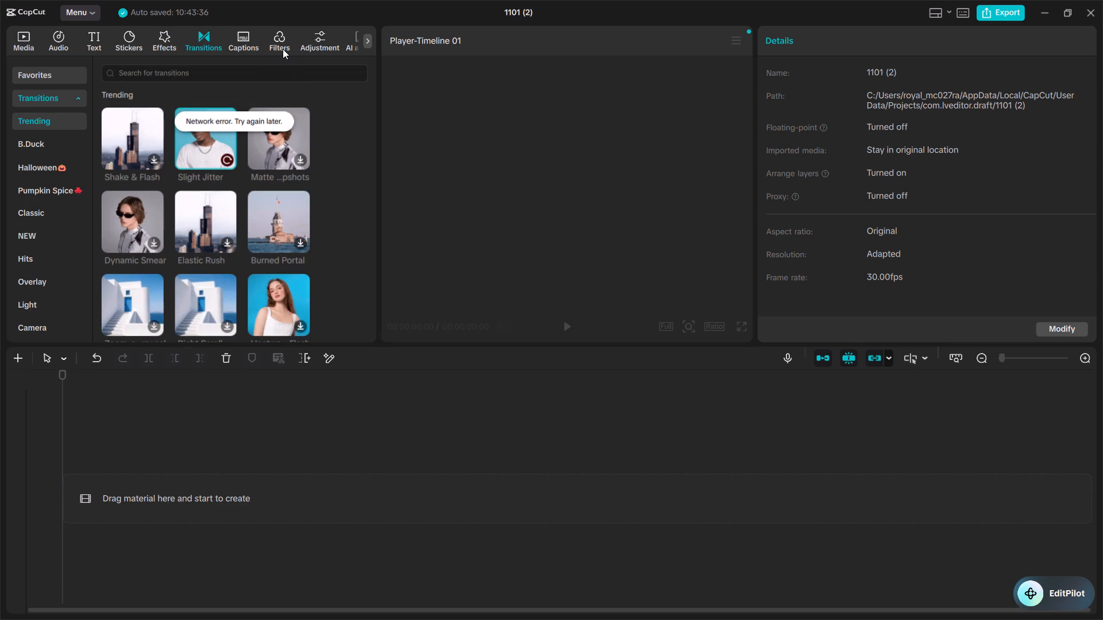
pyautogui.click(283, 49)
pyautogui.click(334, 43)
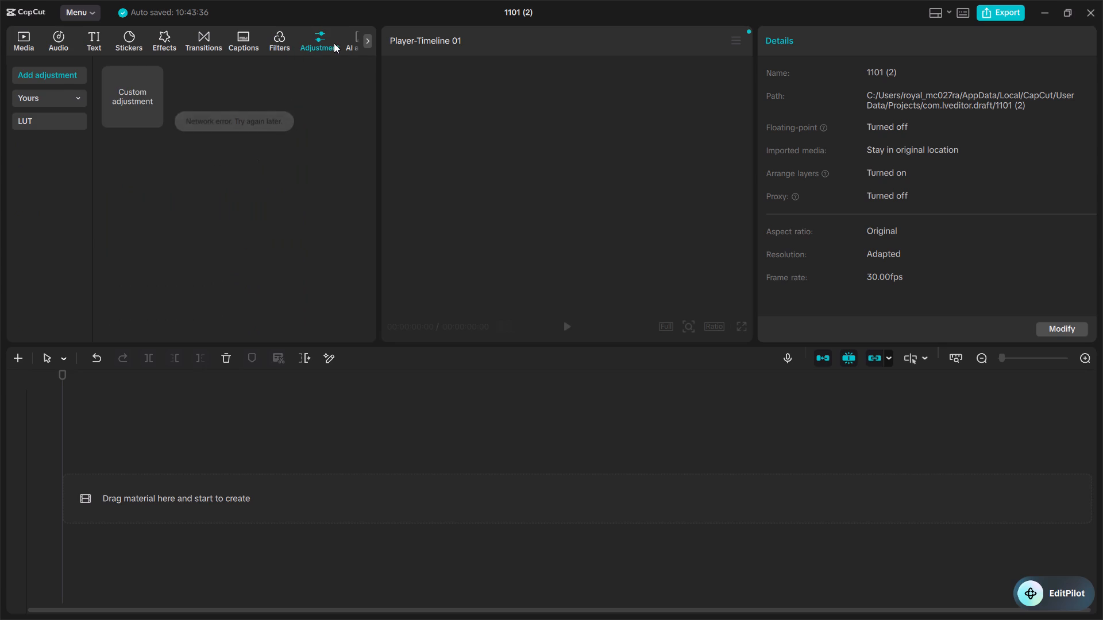
# Close project 1101 (2) and exit CapCut.
pyautogui.click(1083, 14)
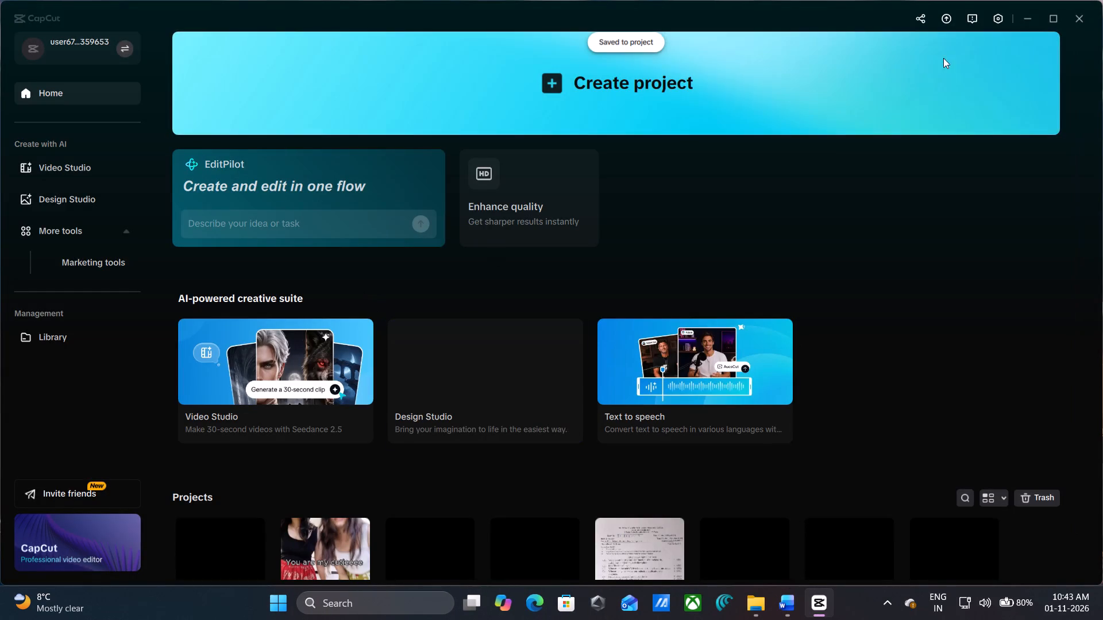
pyautogui.click(1082, 25)
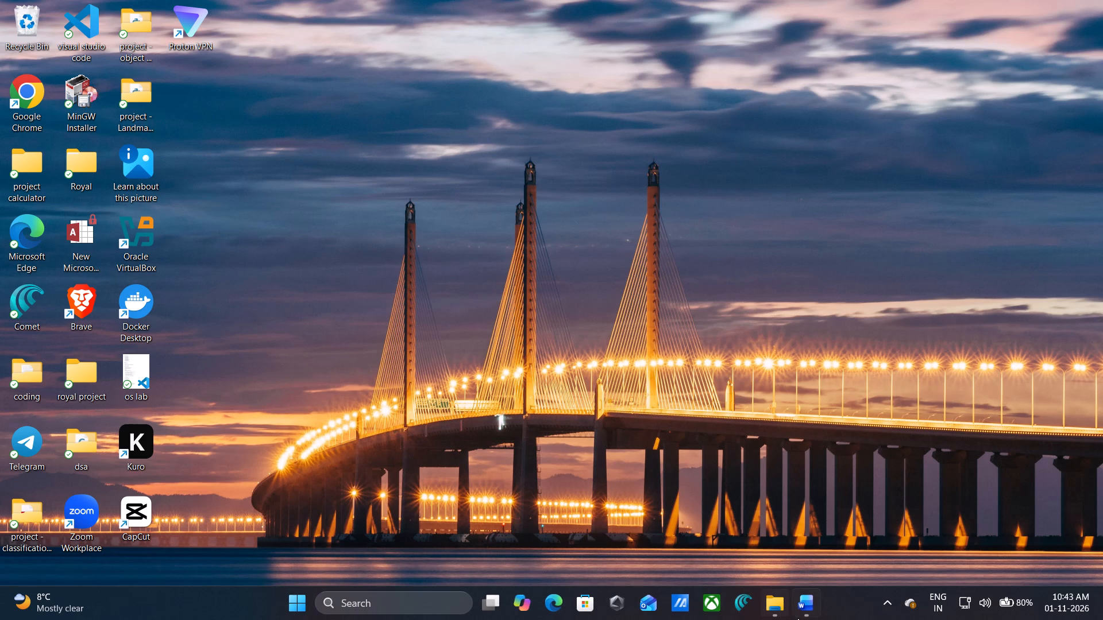
# Switch to the open Word and File Explorer windows and close both.
pyautogui.click(807, 617)
pyautogui.click(1102, 7)
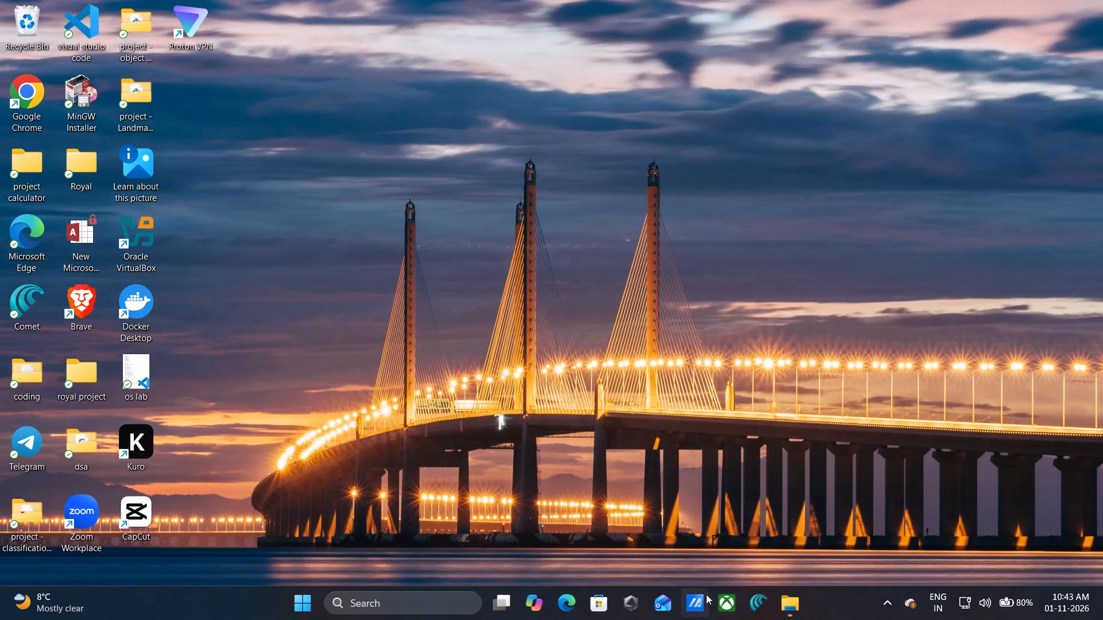
pyautogui.click(778, 606)
pyautogui.click(1093, 10)
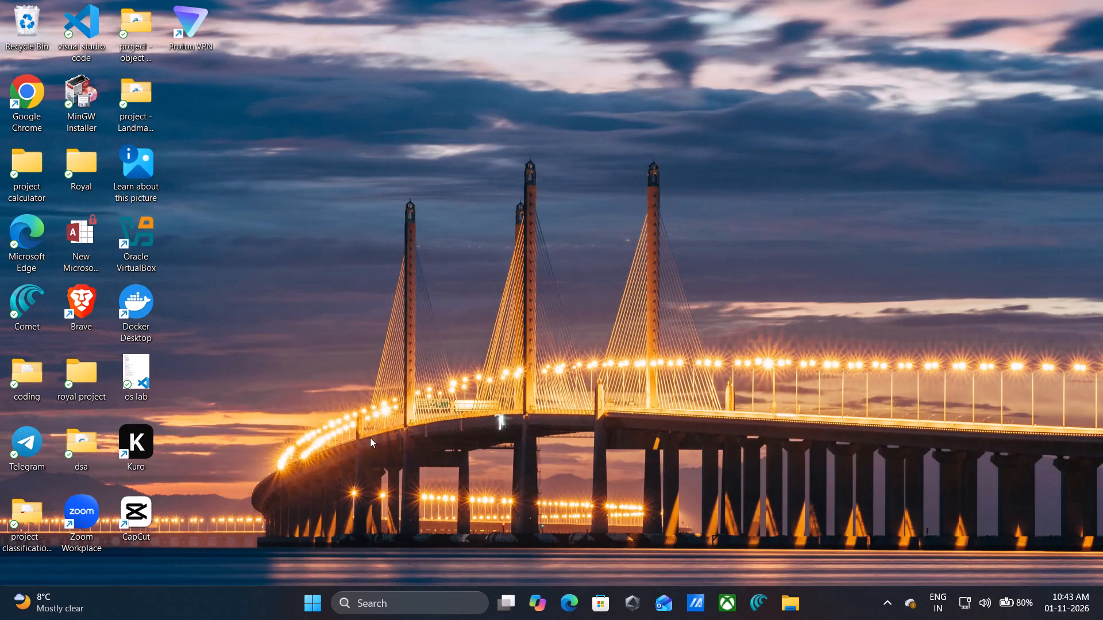
# Refresh the Windows desktop.
pyautogui.click(304, 610)
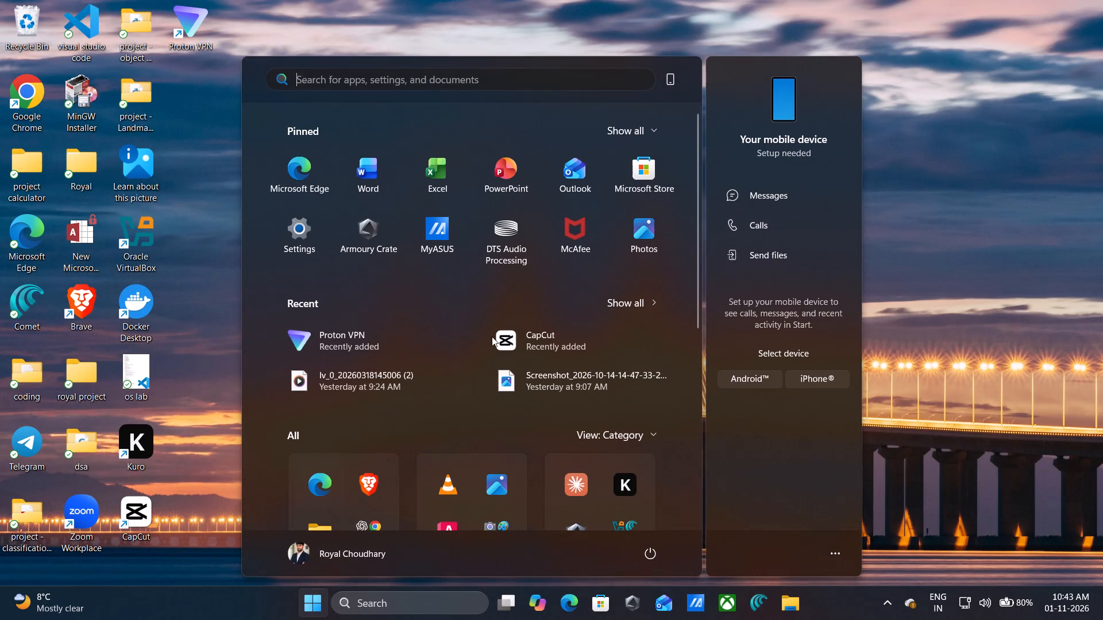
pyautogui.click(932, 359)
pyautogui.rightClick(932, 359)
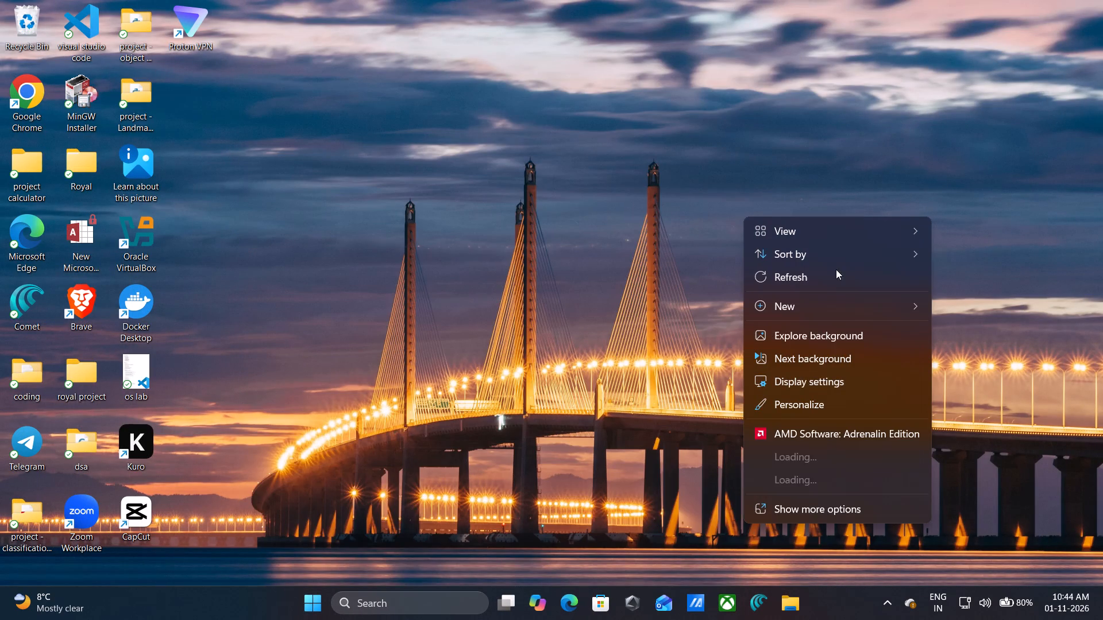
pyautogui.click(848, 280)
# Bring up the computer's power options.
pyautogui.click(311, 608)
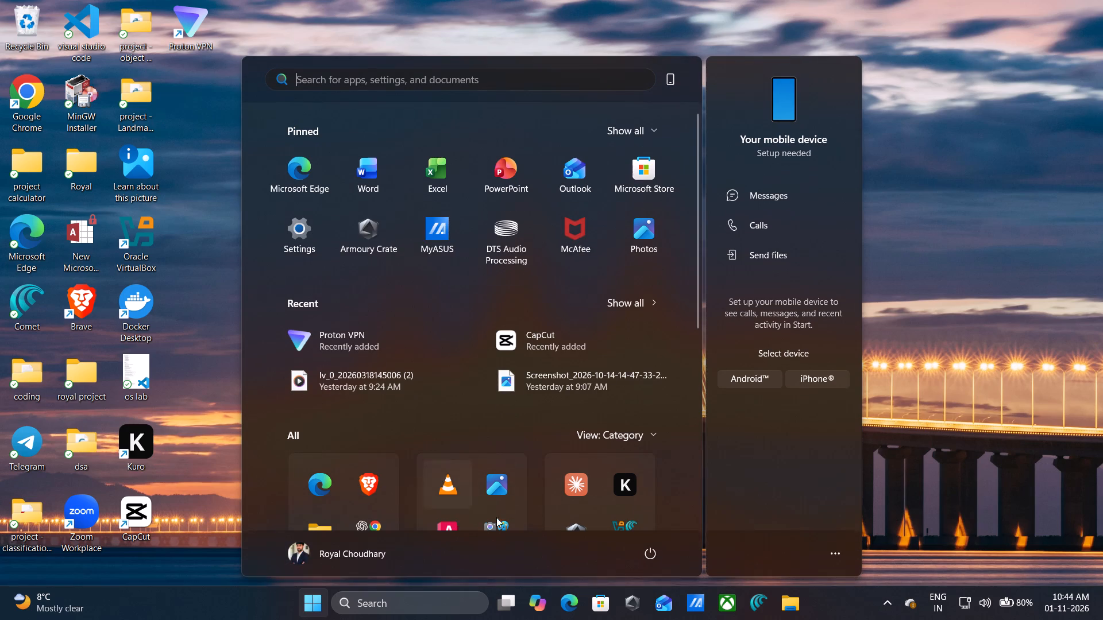
pyautogui.click(654, 553)
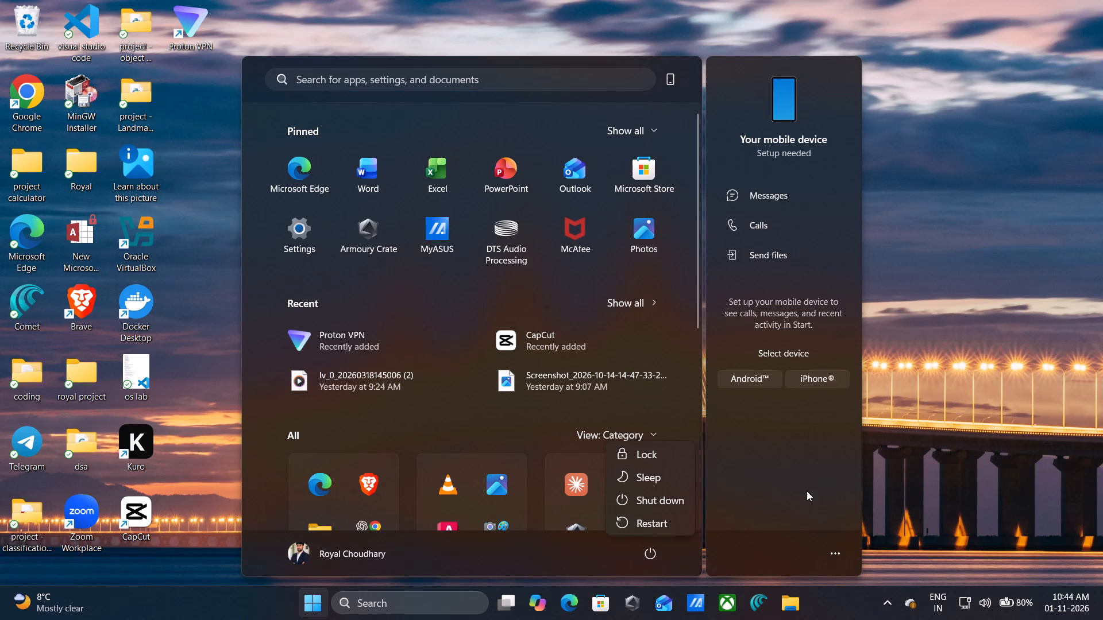